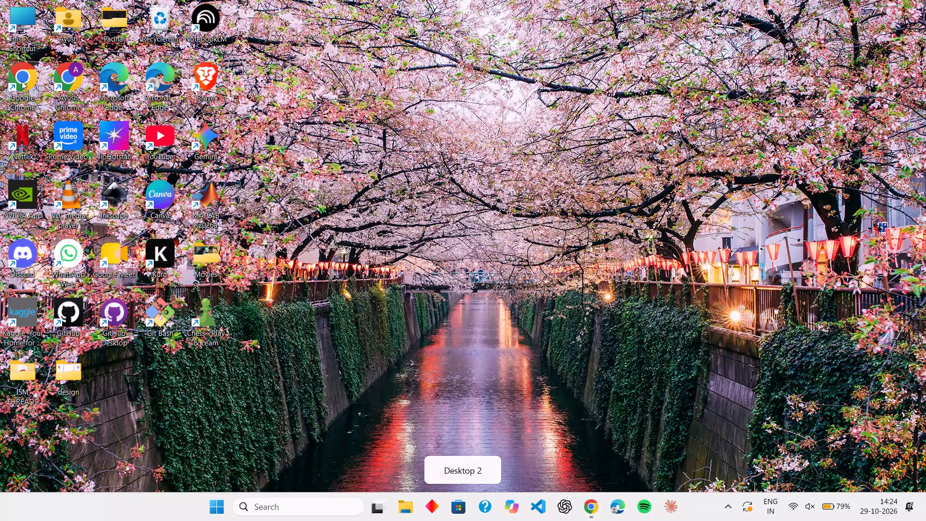
Open Google Chrome in the iitism.ac.in profile with the purple A avatar, in a maximized window without restoring previous pages.
{"action": "double_click", "coordinate": [22, 81]}
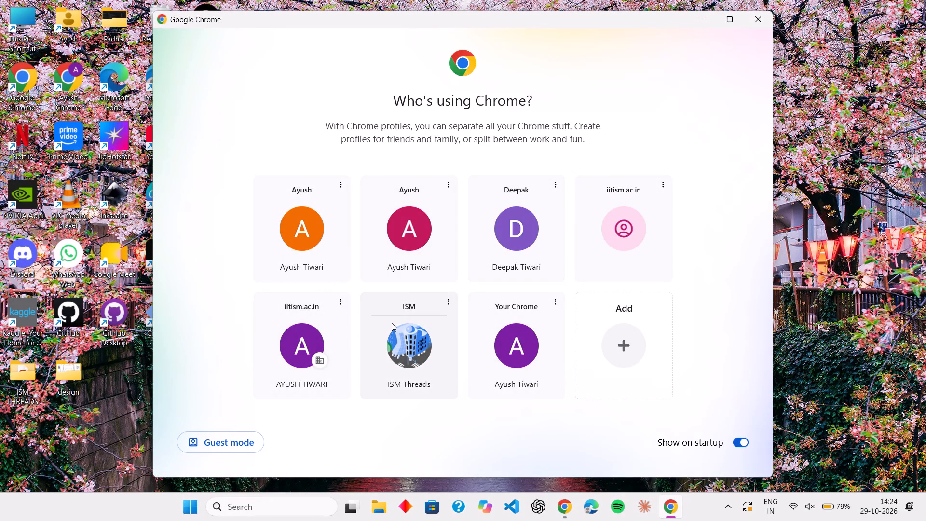
{"action": "left_click", "coordinate": [318, 329]}
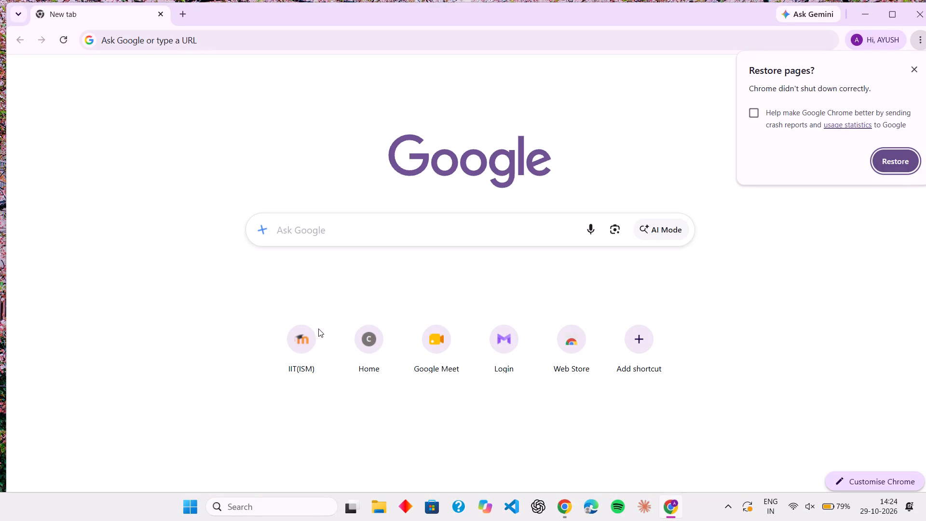
{"action": "left_click", "coordinate": [900, 7]}
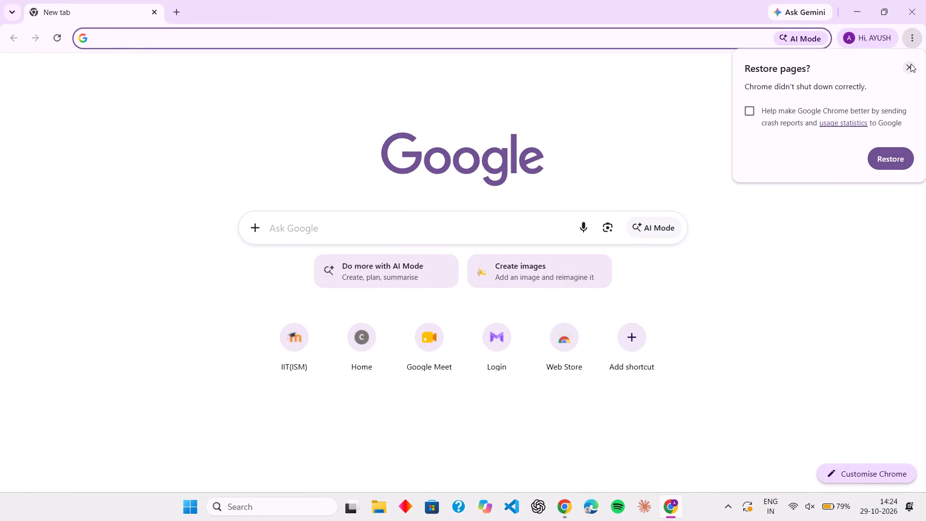
{"action": "left_click", "coordinate": [911, 64]}
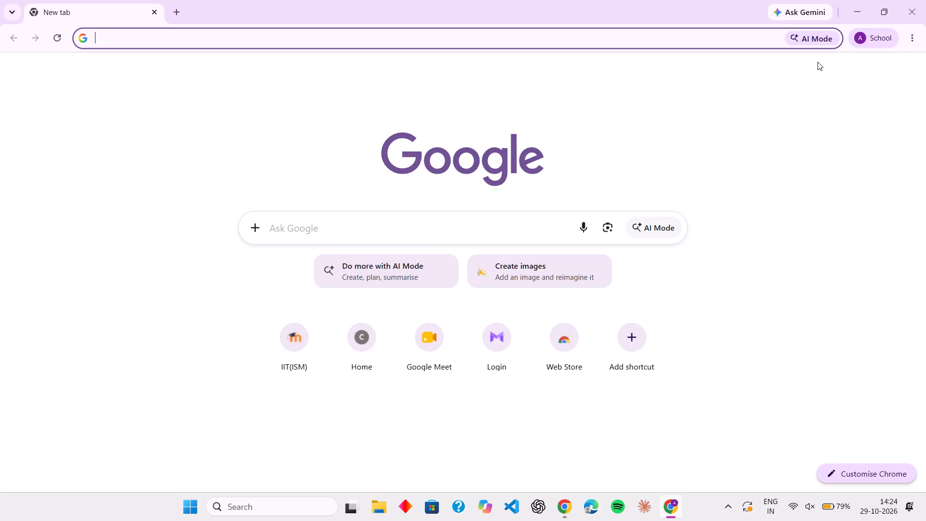
Search the web for gmail.
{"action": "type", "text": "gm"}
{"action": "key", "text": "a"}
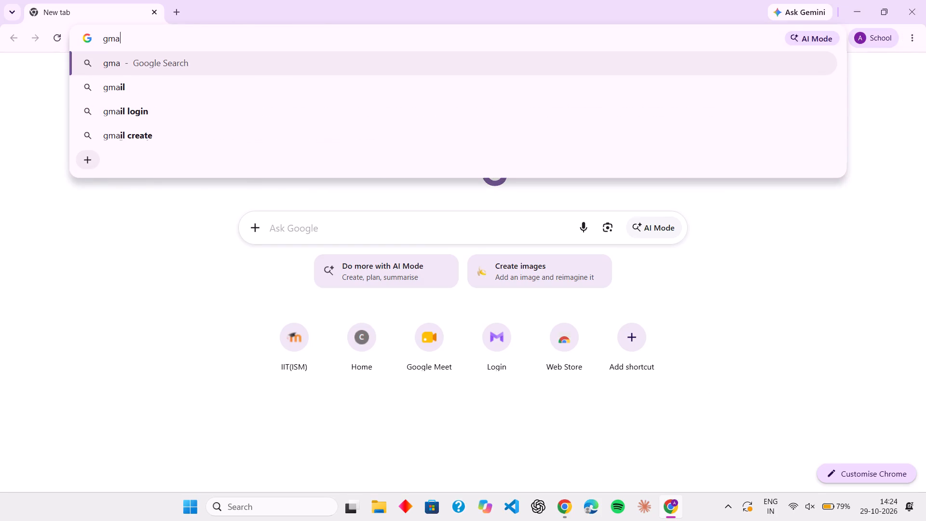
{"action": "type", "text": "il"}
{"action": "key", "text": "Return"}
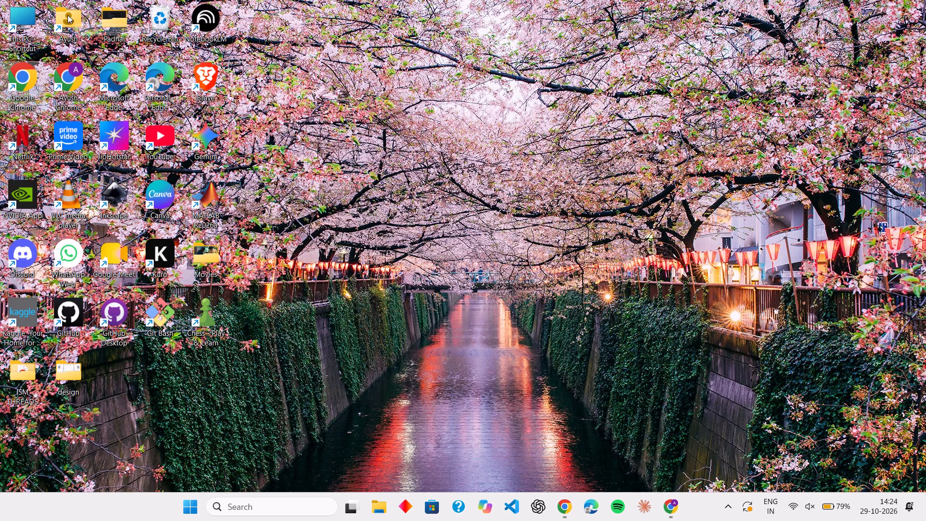
Open the EXP-09 Word document from the ADE lab folder inside Padhai > Sem 3.
{"action": "double_click", "coordinate": [103, 21]}
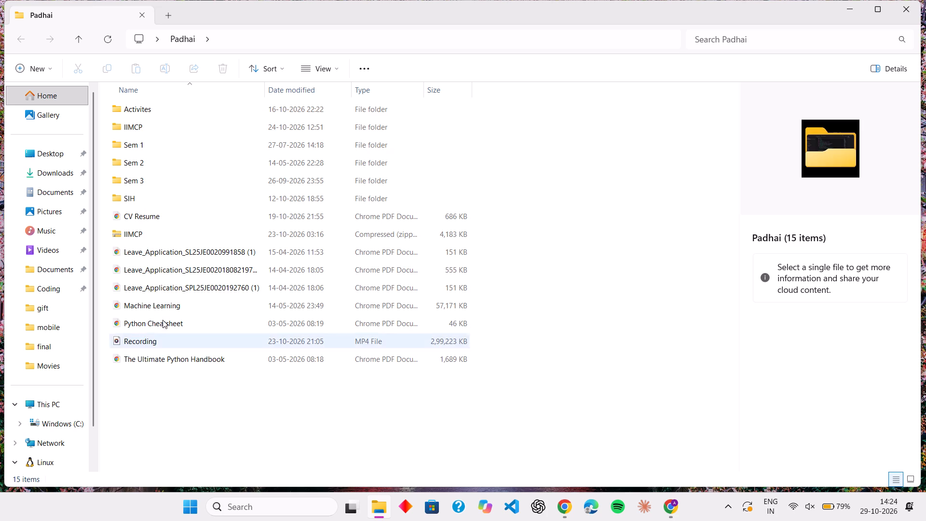
{"action": "double_click", "coordinate": [149, 186]}
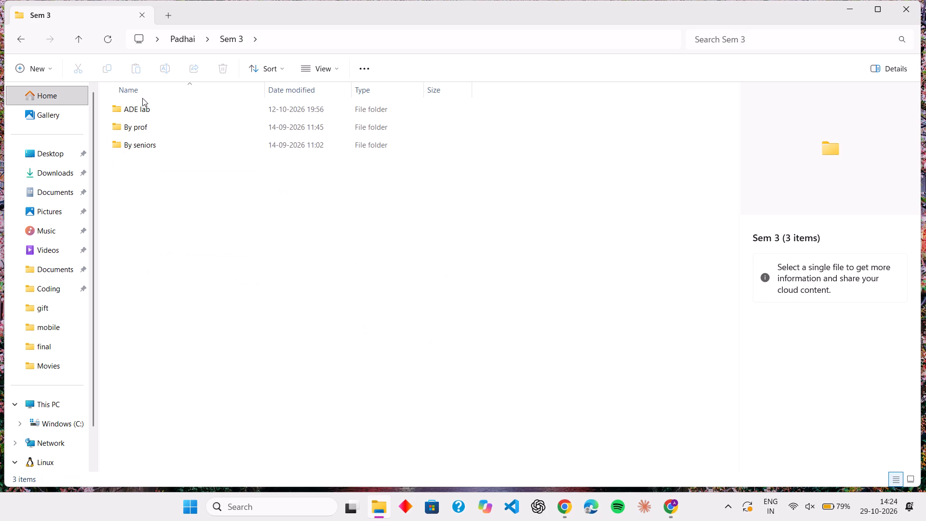
{"action": "double_click", "coordinate": [138, 111]}
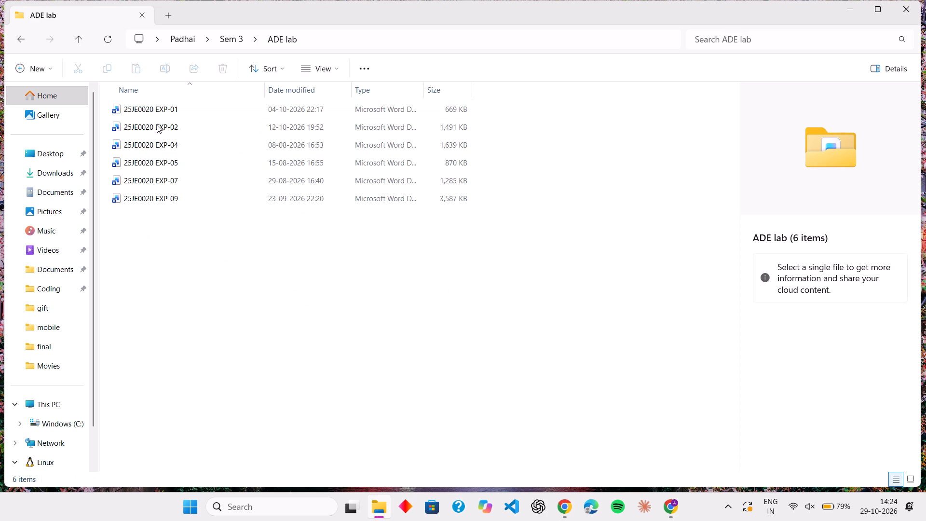
{"action": "double_click", "coordinate": [169, 201]}
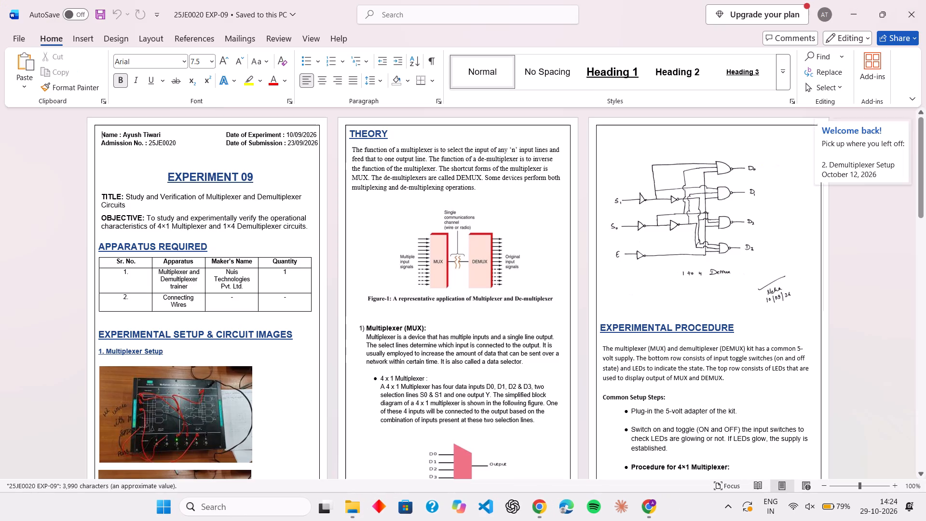
Look through the Experiment 09 multiplexer report from start to end and close it.
{"action": "scroll", "coordinate": [367, 243], "scroll_direction": "down", "scroll_amount": 1}
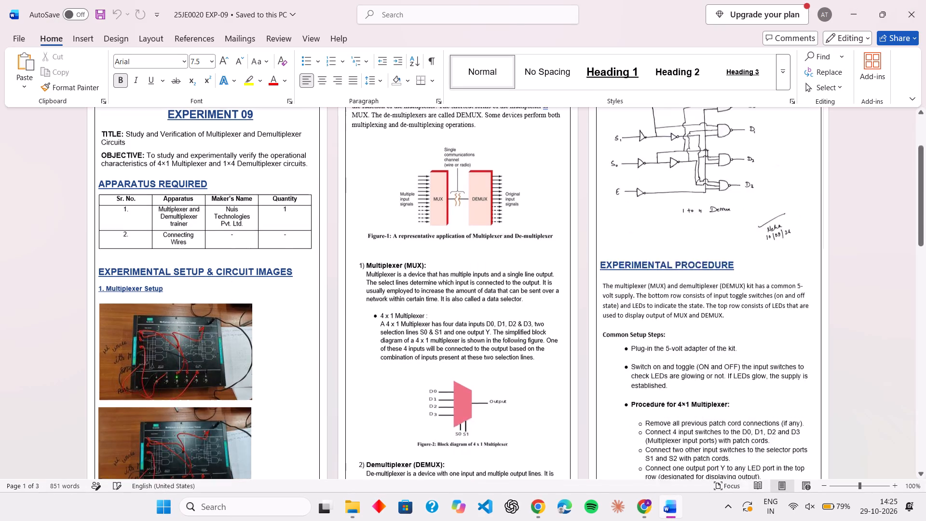
{"action": "scroll", "coordinate": [367, 243], "scroll_direction": "down", "scroll_amount": 10}
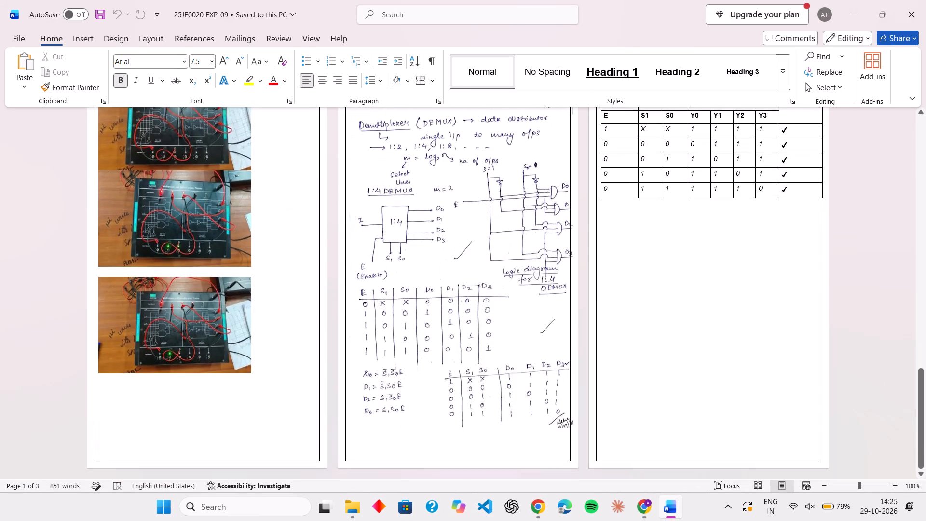
{"action": "scroll", "coordinate": [367, 243], "scroll_direction": "up", "scroll_amount": 12}
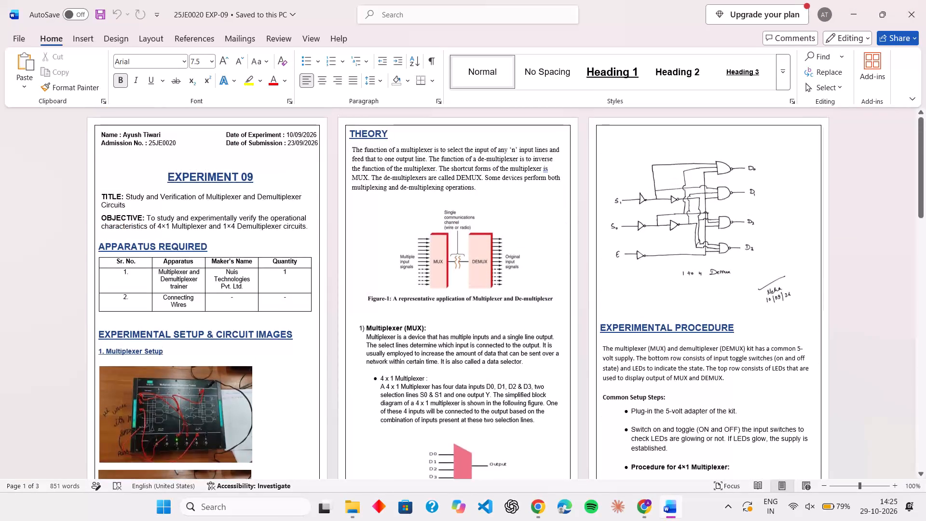
{"action": "left_click", "coordinate": [922, 0]}
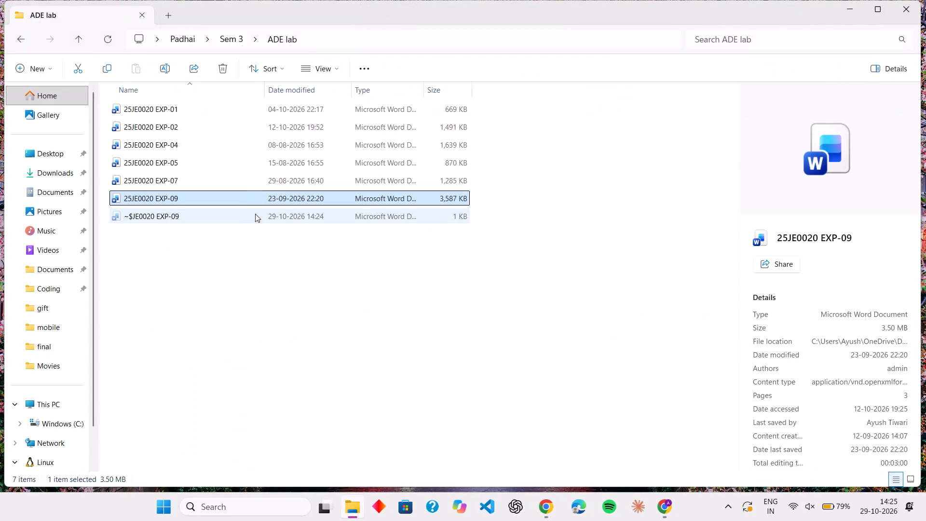
{"action": "double_click", "coordinate": [237, 175]}
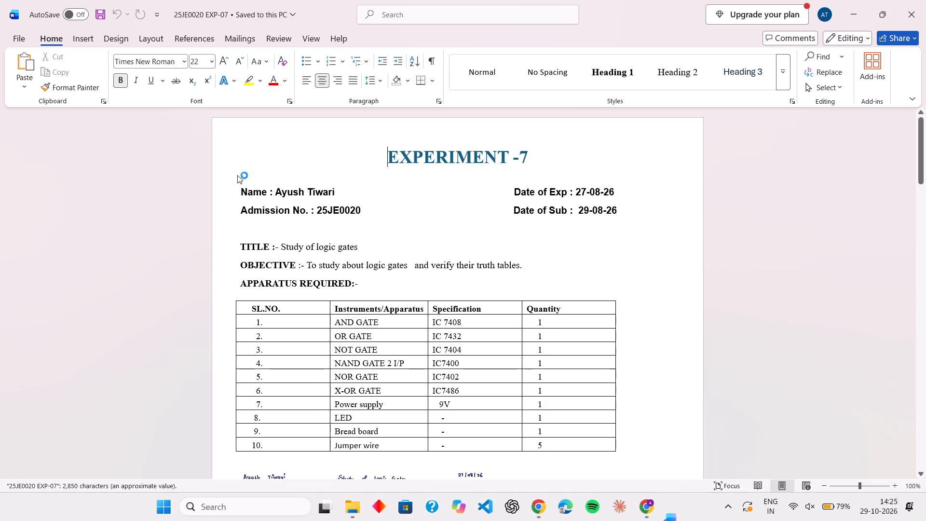
Delete the empty lines on the last page so that the blank page 7 is removed.
{"action": "scroll", "coordinate": [535, 159], "scroll_direction": "down", "scroll_amount": 14}
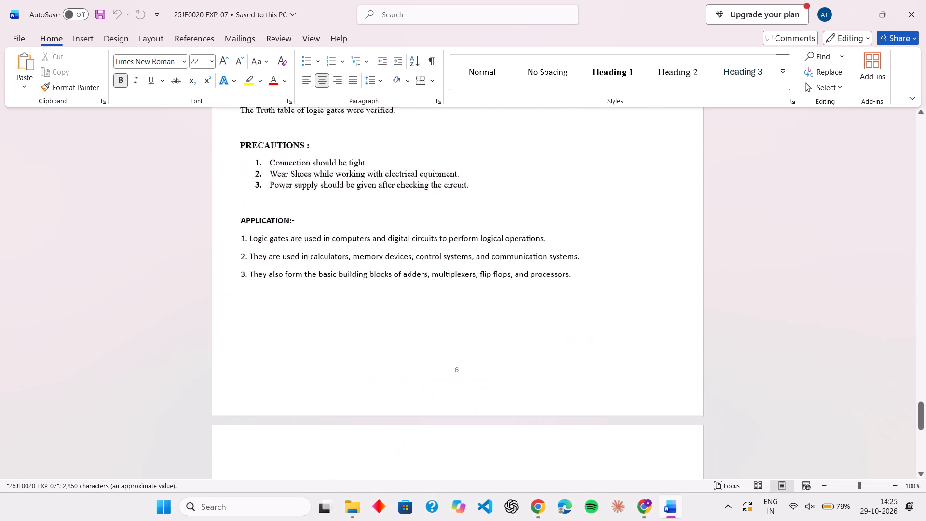
{"action": "scroll", "coordinate": [535, 159], "scroll_direction": "up", "scroll_amount": 1}
{"action": "scroll", "coordinate": [535, 159], "scroll_direction": "down", "scroll_amount": 6}
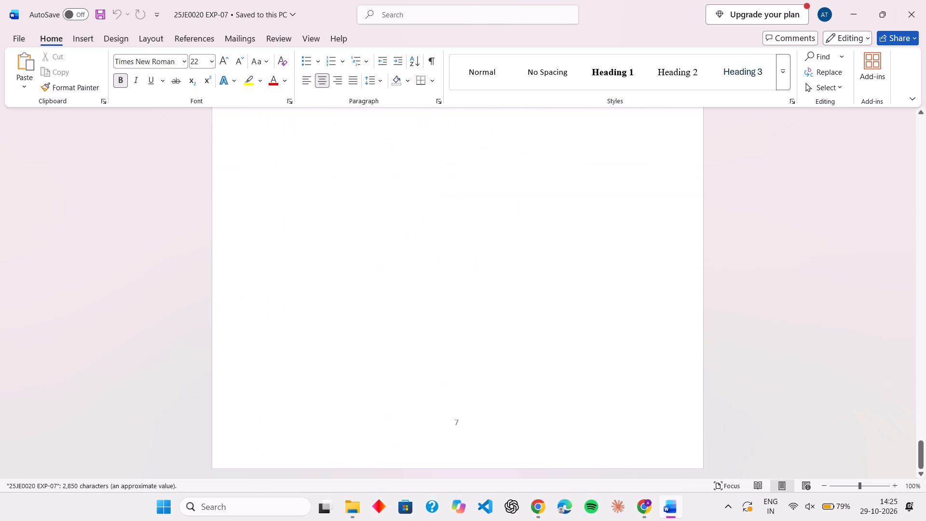
{"action": "scroll", "coordinate": [512, 245], "scroll_direction": "up", "scroll_amount": 5}
{"action": "scroll", "coordinate": [512, 245], "scroll_direction": "down", "scroll_amount": 1}
{"action": "left_click", "coordinate": [473, 292]}
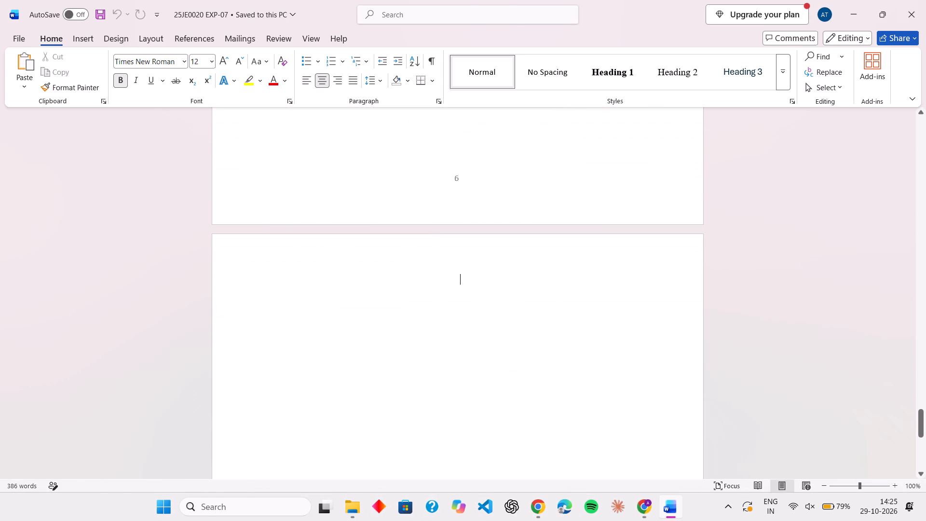
{"action": "key", "text": "BackSpace"}
{"action": "key", "text": "BackSpace"}
{"action": "key", "text": "BackSpace"}
{"action": "key", "text": "BackSpace"}
{"action": "key", "text": "BackSpace"}
{"action": "key", "text": "BackSpace"}
{"action": "key", "text": "BackSpace"}
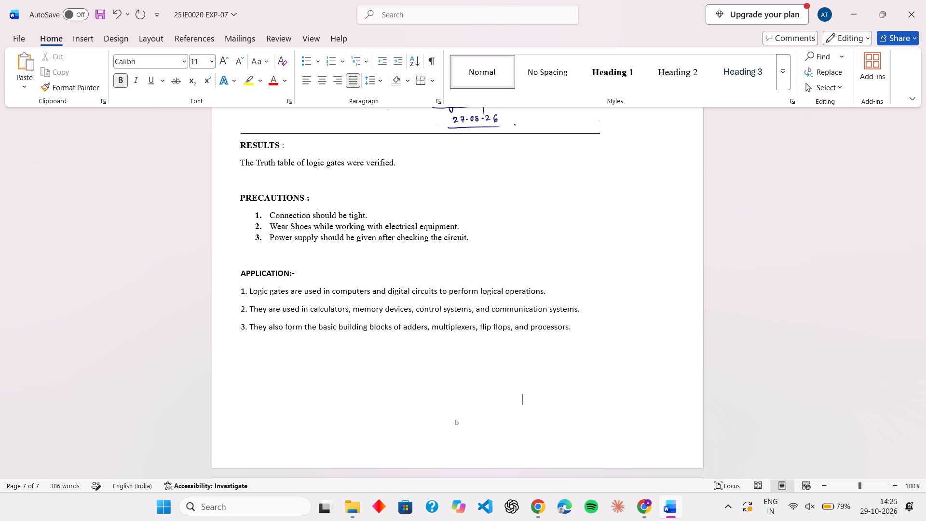
Save the Experiment 7 document.
{"action": "scroll", "coordinate": [473, 292], "scroll_direction": "down", "scroll_amount": 2}
{"action": "scroll", "coordinate": [473, 292], "scroll_direction": "up", "scroll_amount": 7}
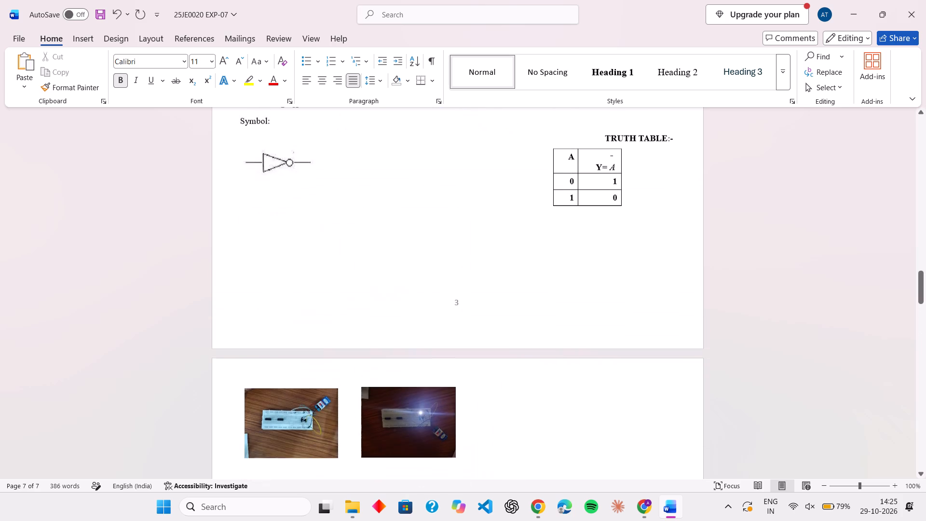
{"action": "scroll", "coordinate": [473, 292], "scroll_direction": "up", "scroll_amount": 12}
{"action": "key", "text": "ctrl+s"}
Delete the blank lines between the NOR gate equation and its SYMBOL heading on page 4.
{"action": "scroll", "coordinate": [473, 292], "scroll_direction": "up", "scroll_amount": 9}
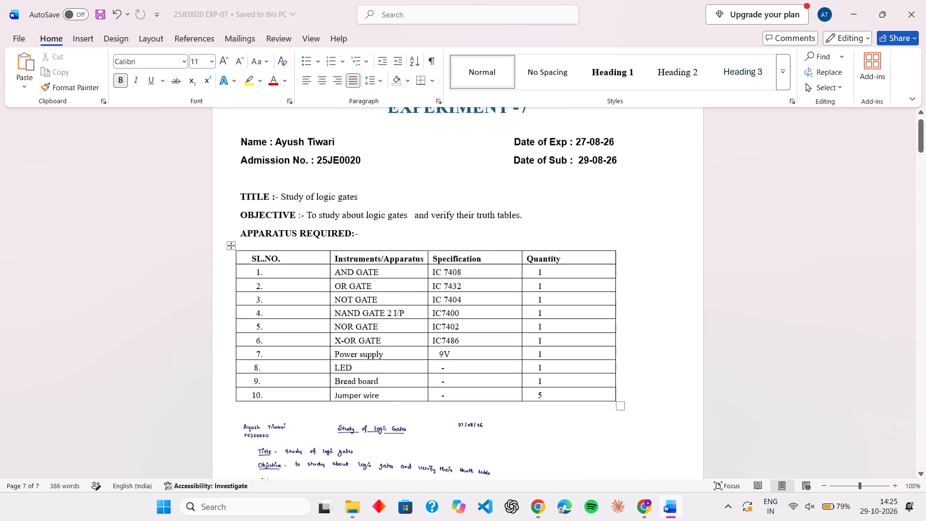
{"action": "scroll", "coordinate": [473, 292], "scroll_direction": "up", "scroll_amount": 15}
{"action": "scroll", "coordinate": [473, 292], "scroll_direction": "down", "scroll_amount": 17}
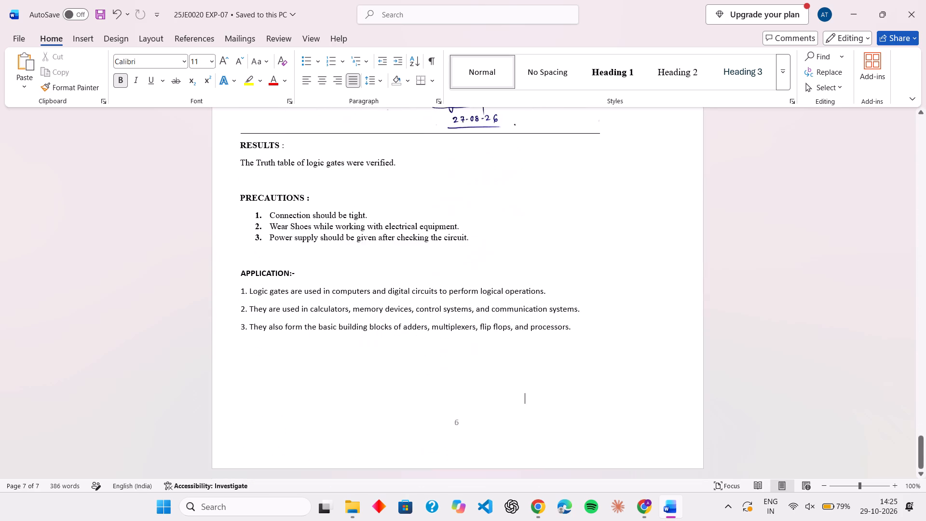
{"action": "scroll", "coordinate": [473, 292], "scroll_direction": "up", "scroll_amount": 4}
{"action": "scroll", "coordinate": [473, 292], "scroll_direction": "right", "scroll_amount": 2}
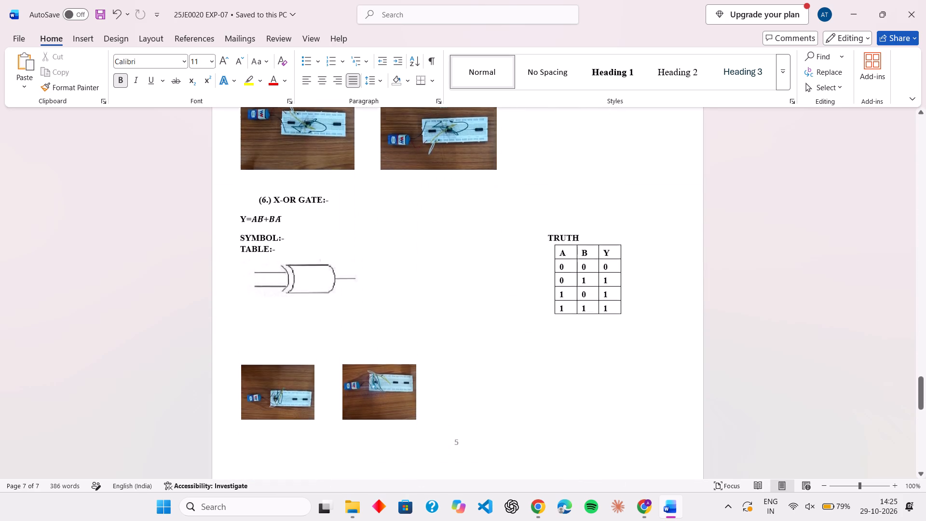
{"action": "scroll", "coordinate": [473, 292], "scroll_direction": "right", "scroll_amount": 1}
{"action": "scroll", "coordinate": [473, 292], "scroll_direction": "up", "scroll_amount": 4}
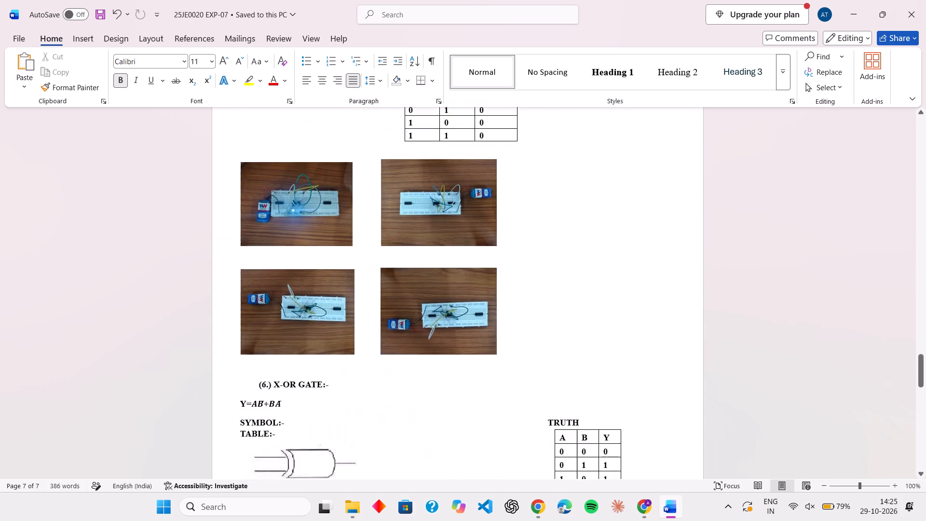
{"action": "scroll", "coordinate": [473, 292], "scroll_direction": "up", "scroll_amount": 5}
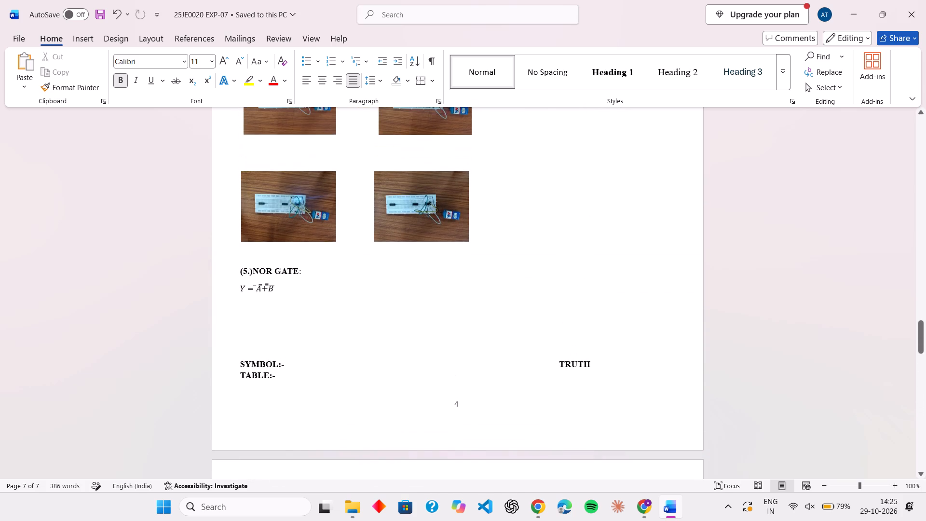
{"action": "left_click", "coordinate": [294, 326]}
{"action": "key", "text": "BackSpace"}
{"action": "key", "text": "BackSpace"}
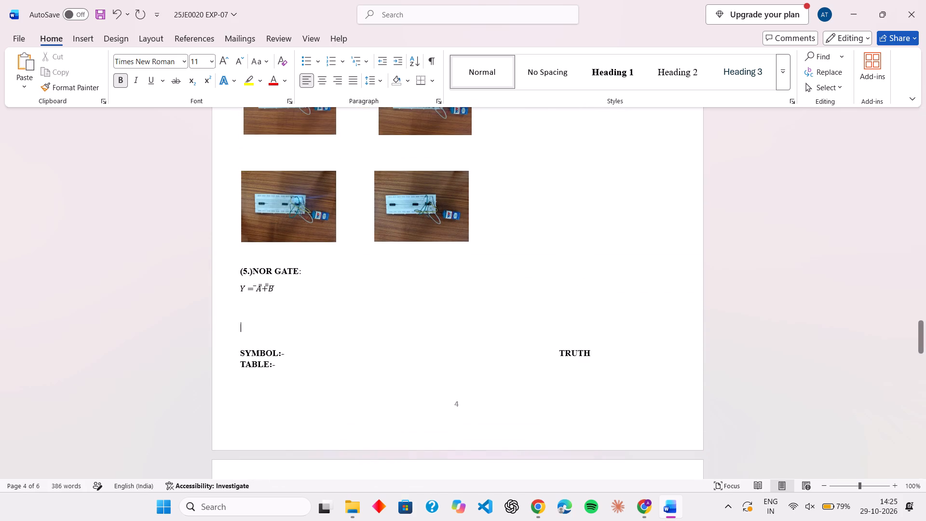
{"action": "key", "text": "BackSpace"}
{"action": "key", "text": "BackSpace"}
{"action": "key", "text": "BackSpace"}
{"action": "key", "text": "Delete"}
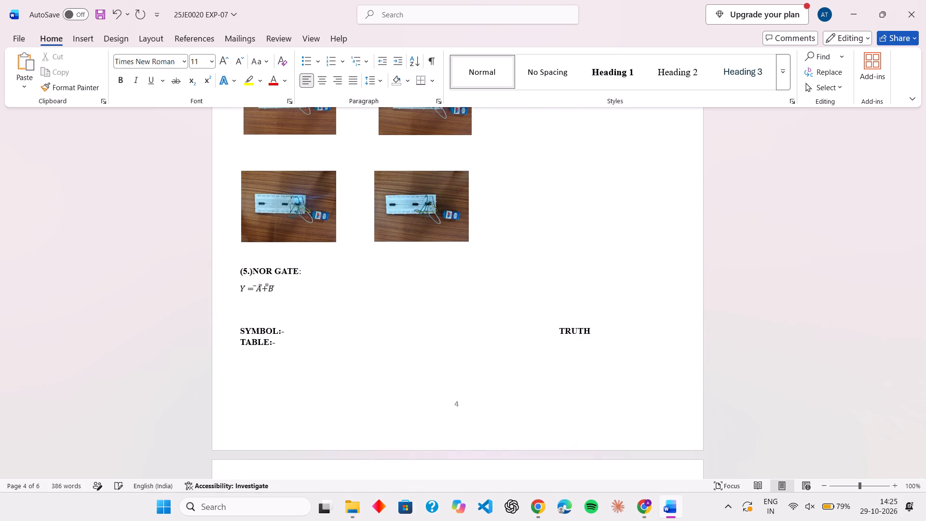
{"action": "key", "text": "Delete"}
Remove the stray overbars above the plus sign in the NOR gate equation.
{"action": "scroll", "coordinate": [294, 326], "scroll_direction": "up", "scroll_amount": 3, "text": "ctrl"}
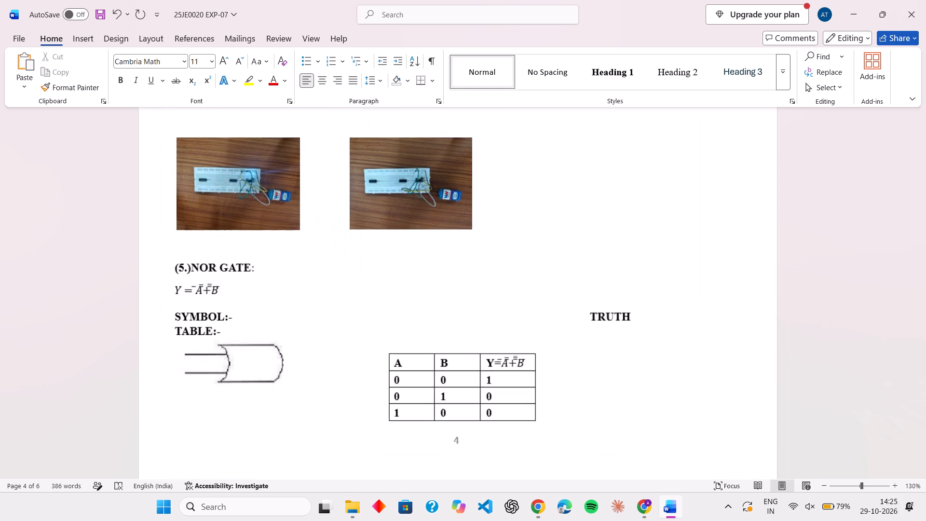
{"action": "scroll", "coordinate": [294, 326], "scroll_direction": "up", "scroll_amount": 5, "text": "ctrl"}
{"action": "left_click", "coordinate": [126, 294]}
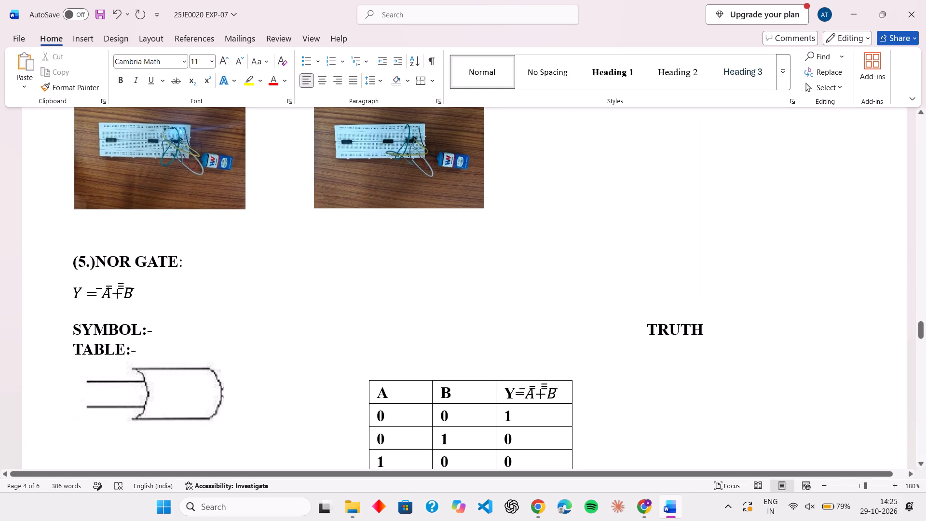
{"action": "key", "text": "Left"}
{"action": "key", "text": "BackSpace"}
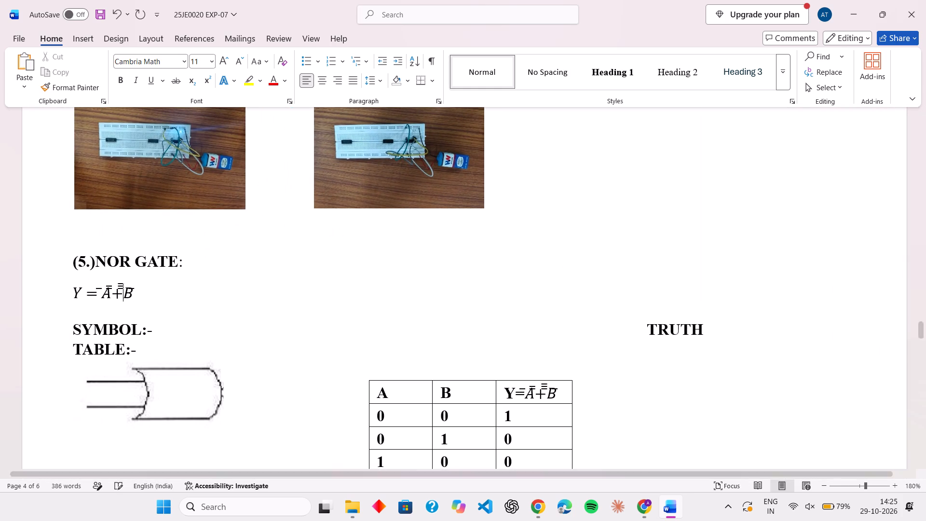
{"action": "key", "text": "BackSpace"}
{"action": "key", "text": "BackSpace"}
{"action": "key", "text": "BackSpace"}
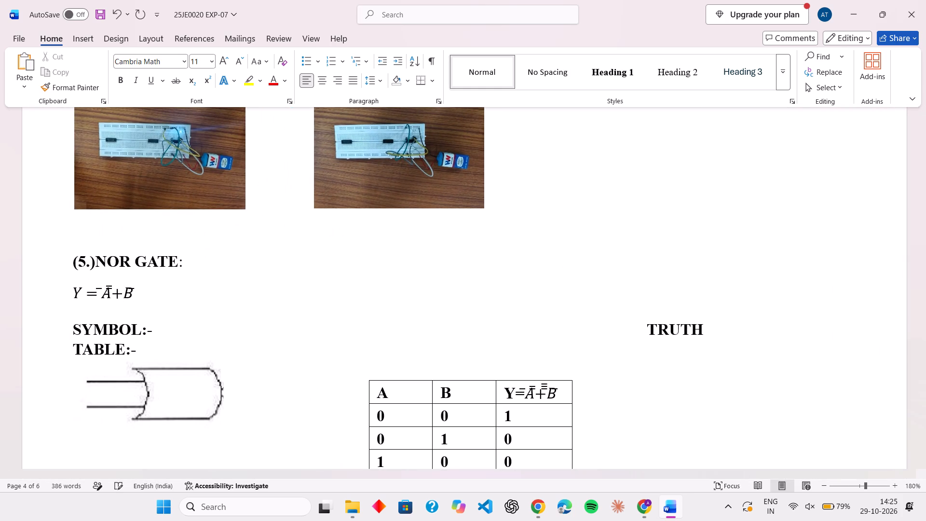
Remove the surplus overbars before and above the A in the NOR gate equation, leaving a single bar on A.
{"action": "key", "text": "Left"}
{"action": "key", "text": "Left"}
{"action": "key", "text": "Right"}
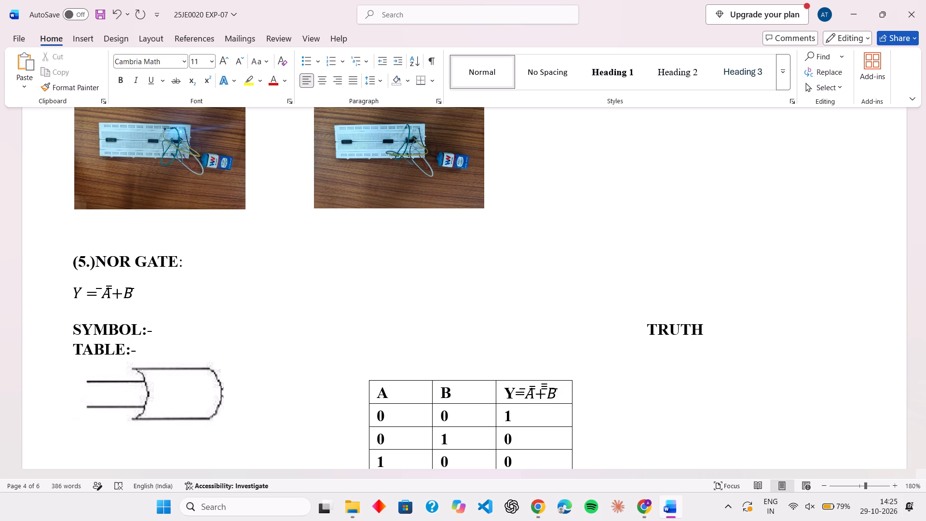
{"action": "left_click", "coordinate": [126, 294]}
{"action": "key", "text": "BackSpace"}
{"action": "key", "text": "Left"}
{"action": "key", "text": "Left"}
{"action": "key", "text": "Left"}
{"action": "key", "text": "BackSpace"}
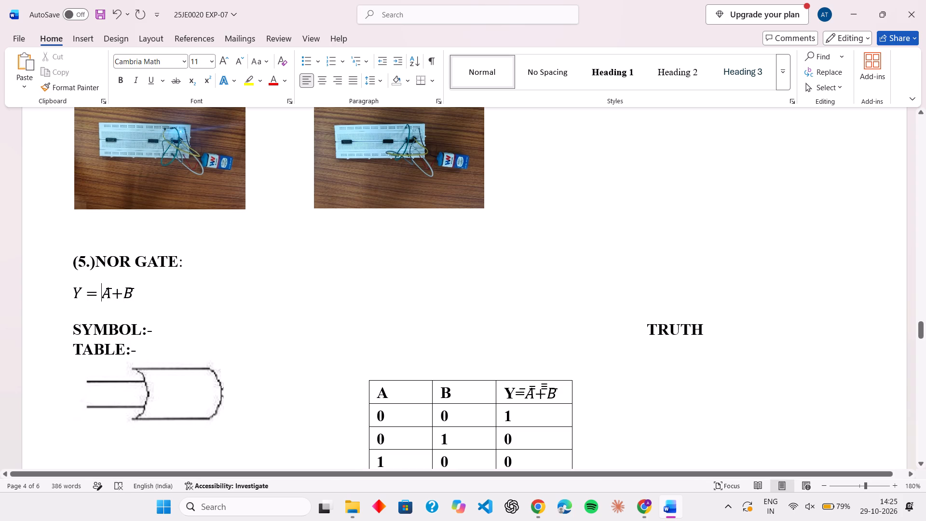
Remove the indentation before the "TRUTH TABLE:-" label in the NAND gate section, aligning it under SYMBOL.
{"action": "scroll", "coordinate": [145, 317], "scroll_direction": "right", "scroll_amount": 1}
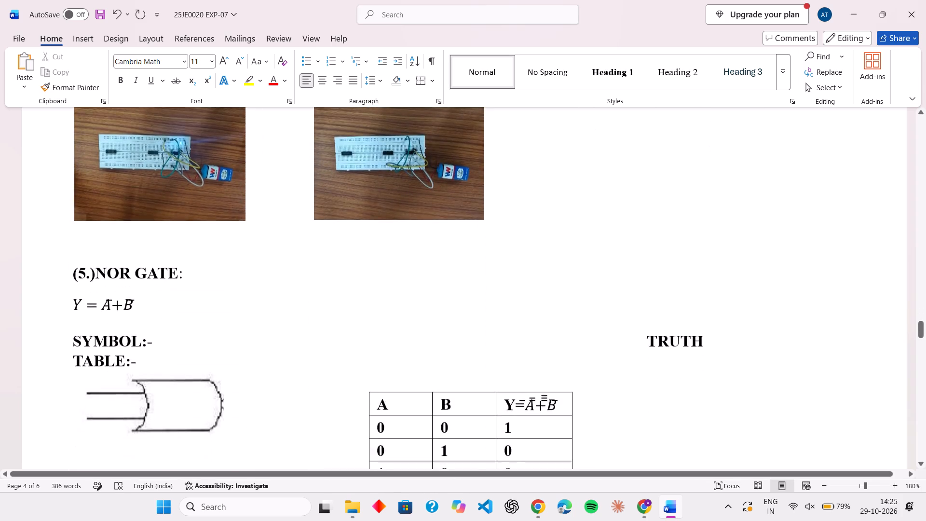
{"action": "scroll", "coordinate": [145, 317], "scroll_direction": "right", "scroll_amount": 1}
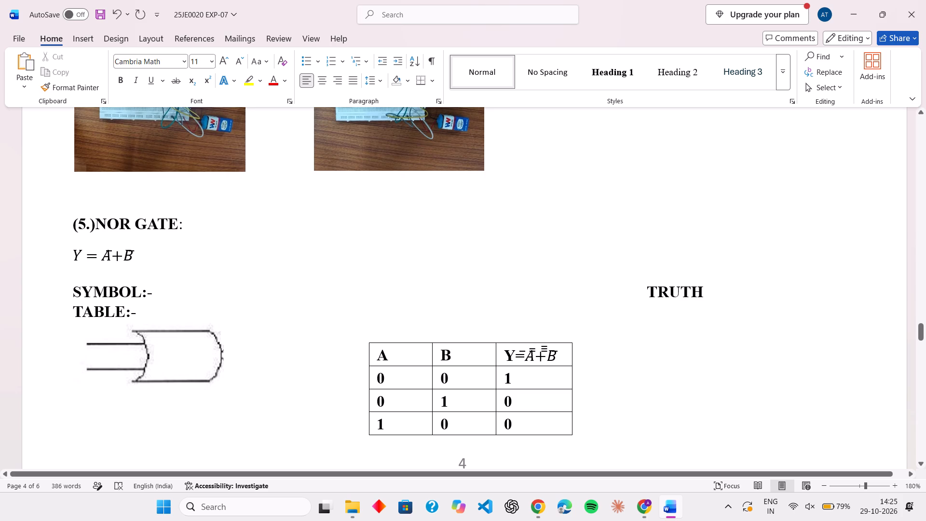
{"action": "scroll", "coordinate": [163, 297], "scroll_direction": "up", "scroll_amount": 4}
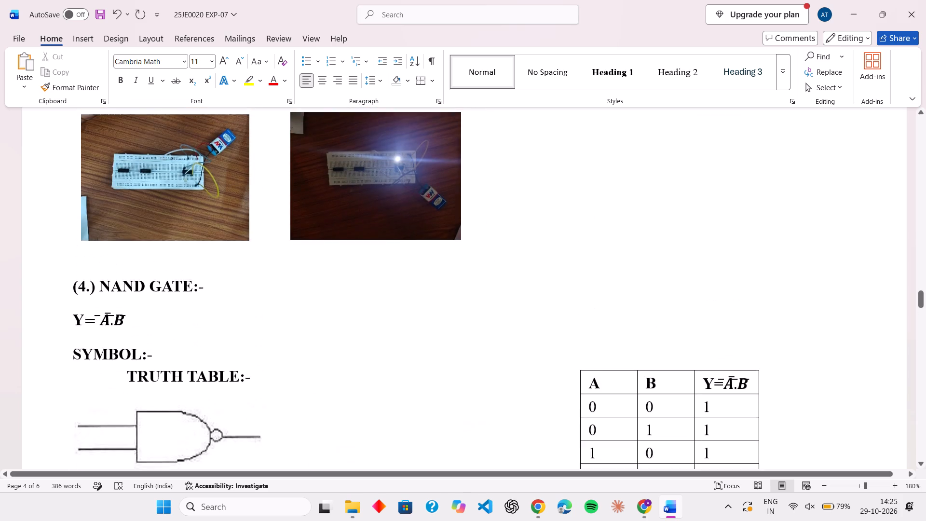
{"action": "scroll", "coordinate": [163, 297], "scroll_direction": "up", "scroll_amount": 1}
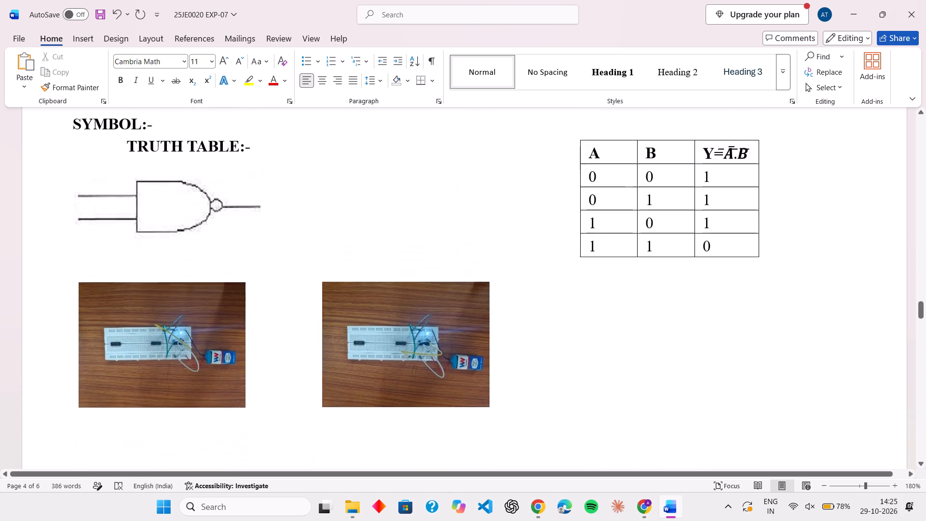
{"action": "left_click", "coordinate": [127, 228]}
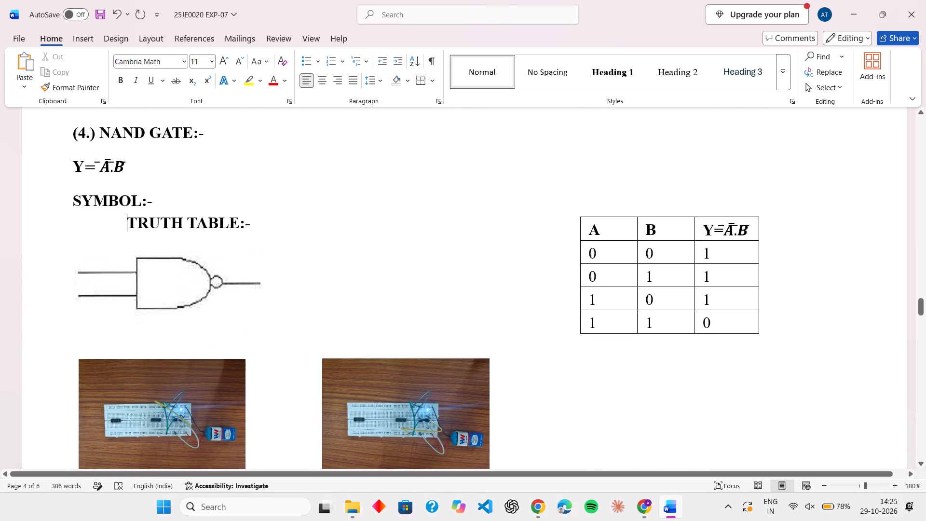
{"action": "key", "text": "BackSpace"}
{"action": "key", "text": "BackSpace"}
{"action": "key", "text": "BackSpace"}
{"action": "key", "text": "BackSpace"}
{"action": "key", "text": "BackSpace"}
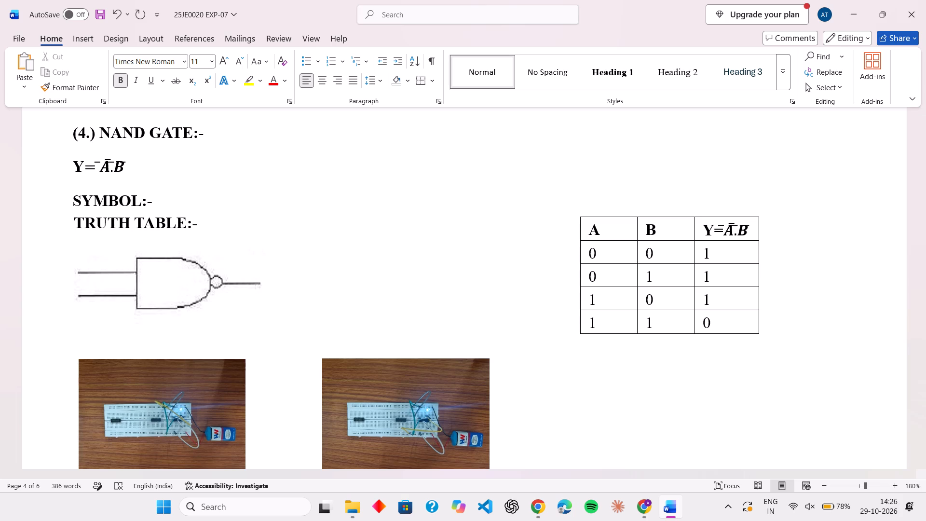
{"action": "key", "text": "BackSpace"}
{"action": "key", "text": "BackSpace"}
{"action": "key", "text": "BackSpace"}
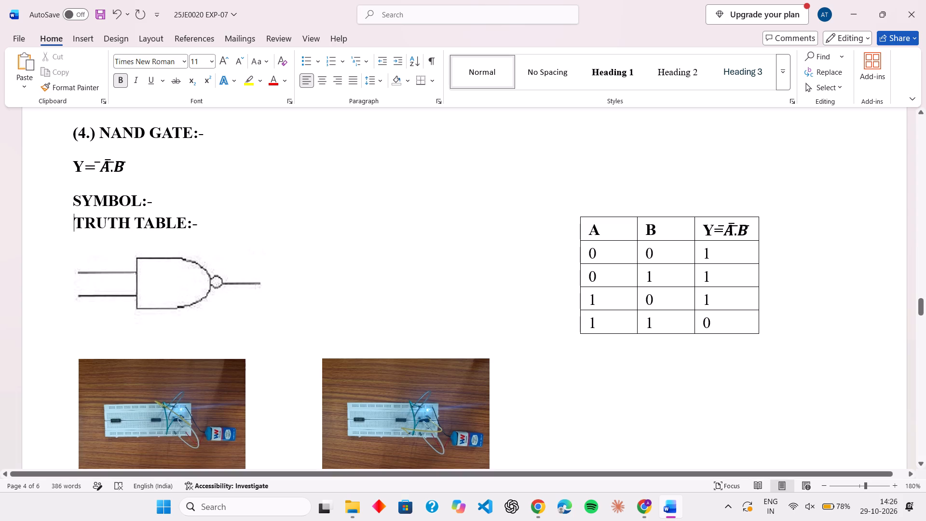
Cut the "TRUTH TABLE:-" label from the line below the NAND gate's SYMBOL heading.
{"action": "left_click_drag", "start_coordinate": [77, 220], "coordinate": [195, 228]}
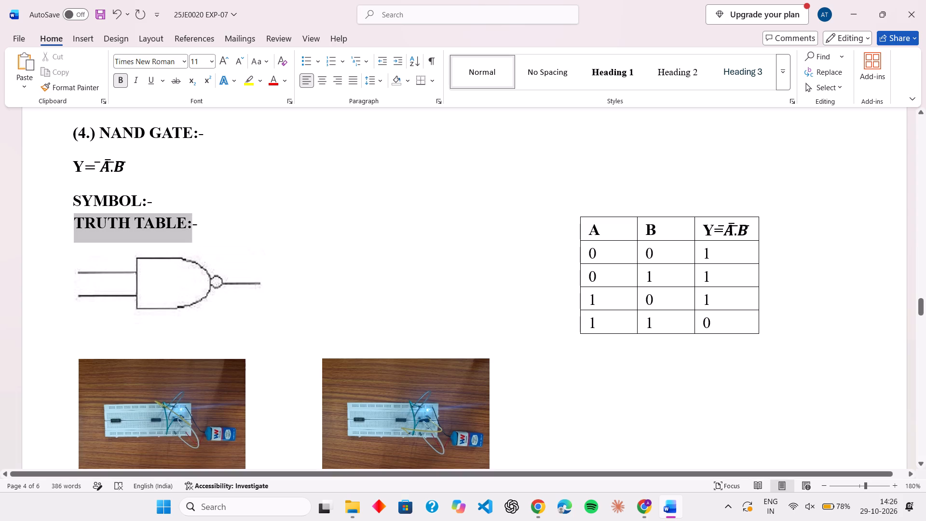
{"action": "left_click_drag", "start_coordinate": [195, 228], "coordinate": [197, 228]}
{"action": "key", "text": "ctrl+x"}
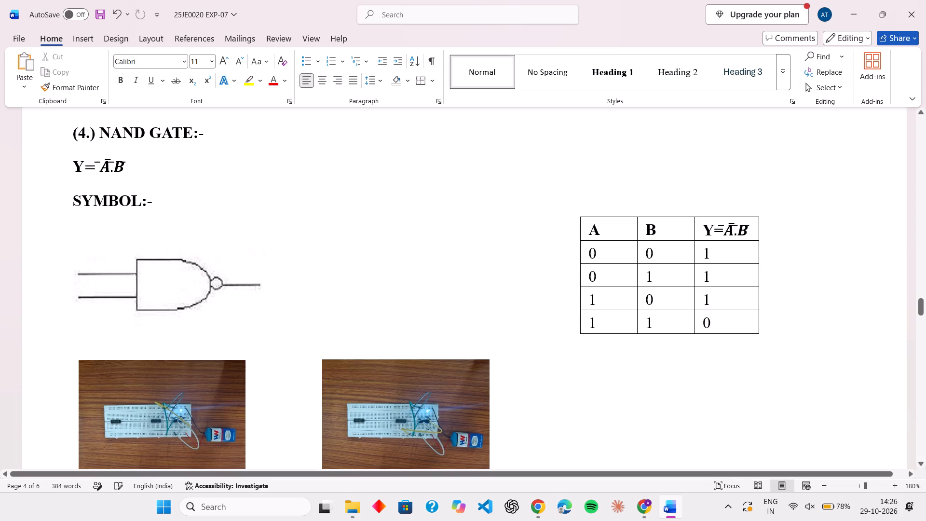
{"action": "key", "text": "BackSpace"}
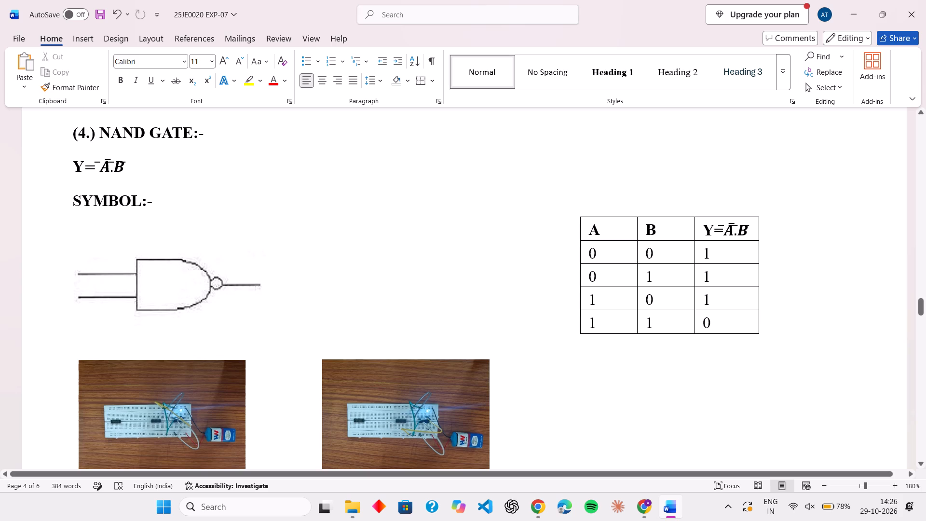
Insert a space before the colon in the NAND gate's "SYMBOL:-" heading.
{"action": "left_click", "coordinate": [145, 198]}
{"action": "key", "text": "Left"}
{"action": "key", "text": "space"}
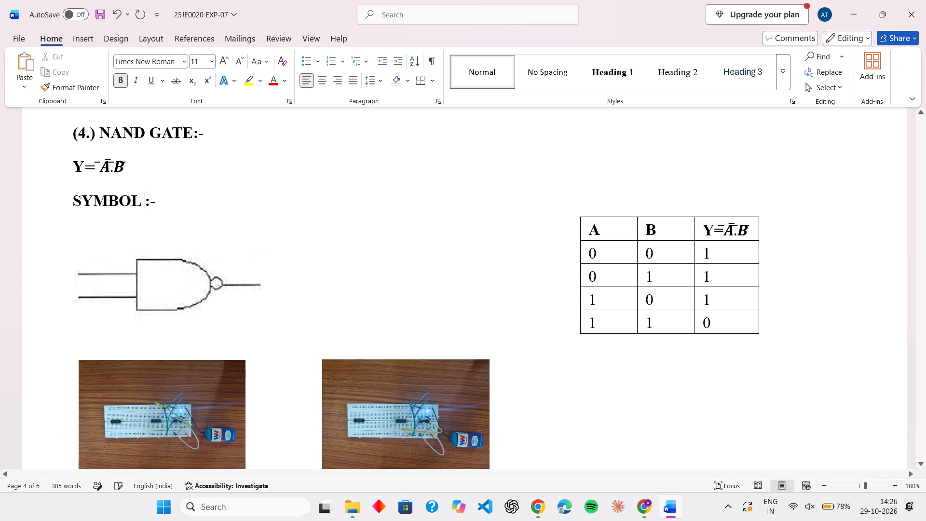
Delete the dot and the surplus overbars before and above the A in the NAND gate equation.
{"action": "left_click", "coordinate": [114, 163]}
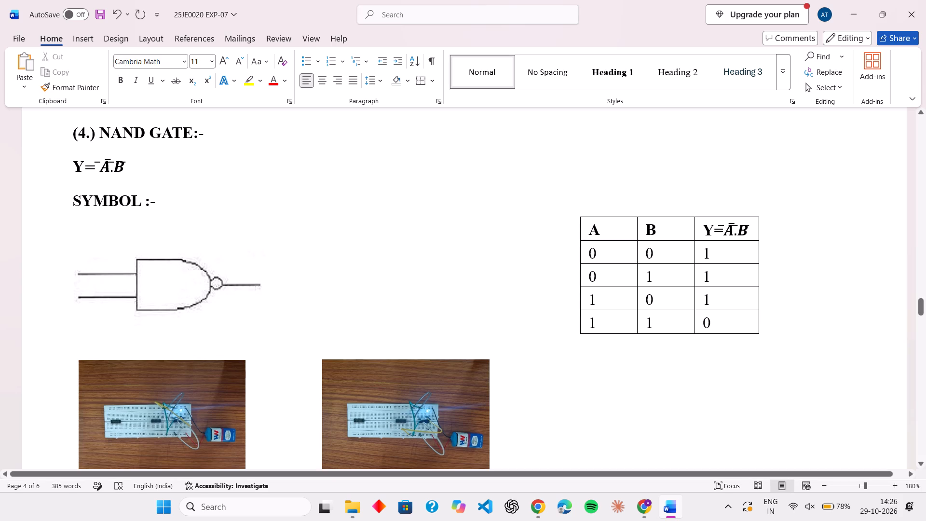
{"action": "key", "text": "Left"}
{"action": "key", "text": "BackSpace"}
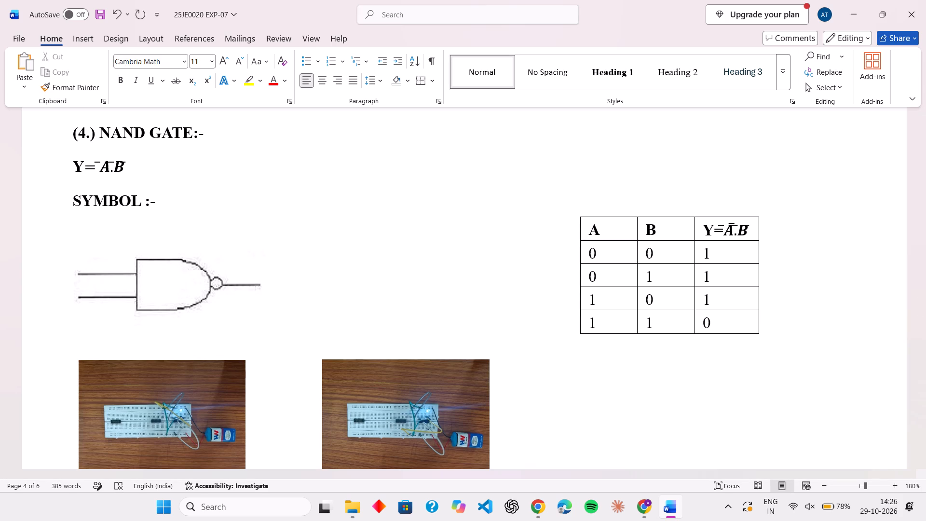
{"action": "key", "text": "ctrl+z"}
{"action": "key", "text": "Delete"}
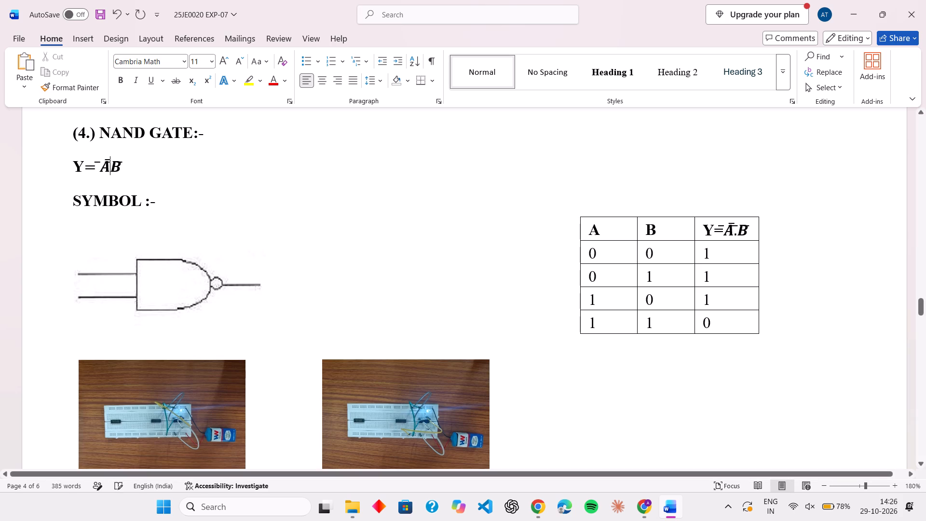
{"action": "key", "text": "BackSpace"}
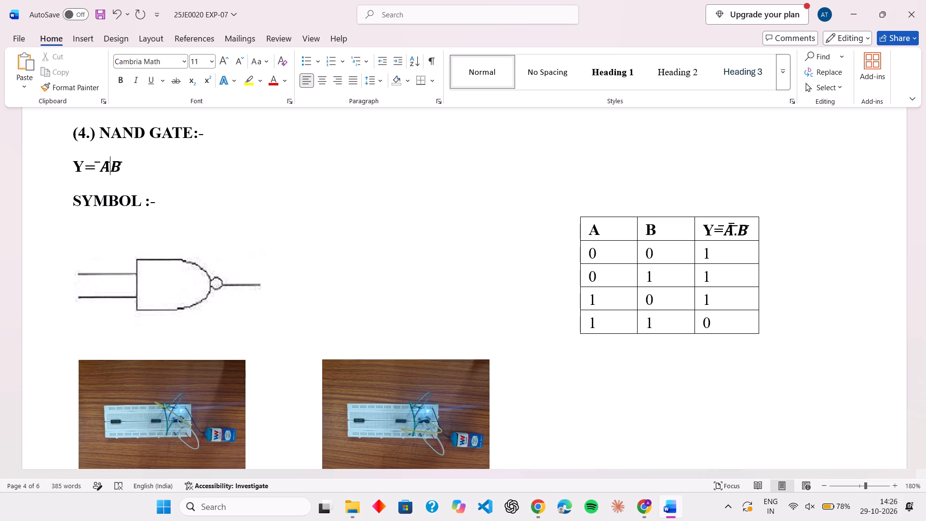
{"action": "left_click", "coordinate": [98, 162]}
{"action": "key", "text": "BackSpace"}
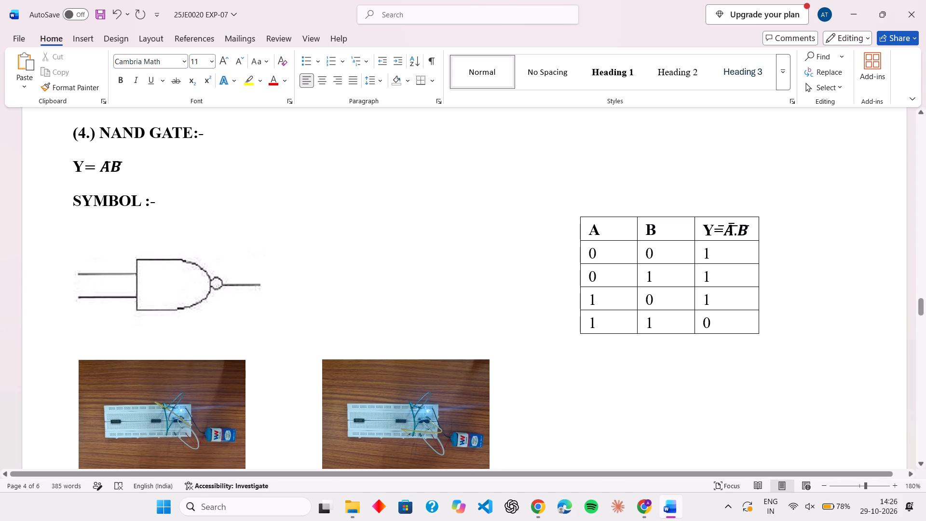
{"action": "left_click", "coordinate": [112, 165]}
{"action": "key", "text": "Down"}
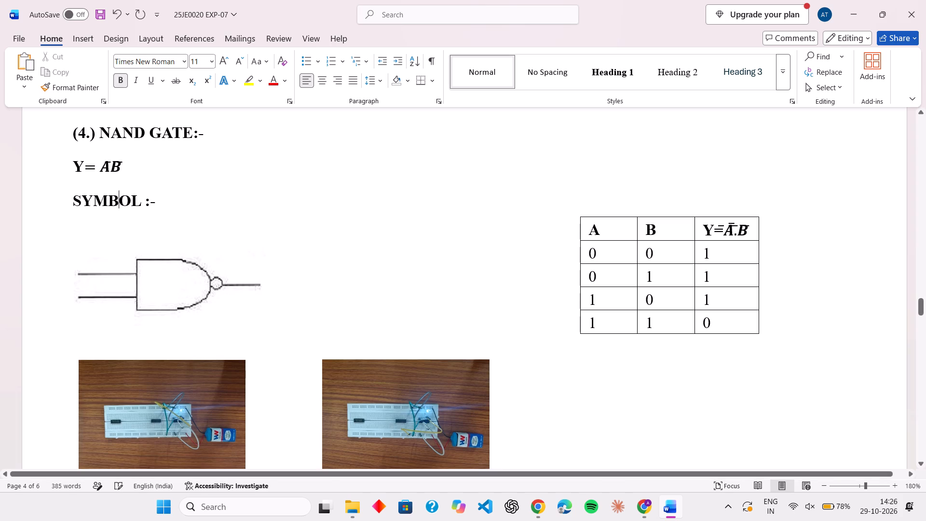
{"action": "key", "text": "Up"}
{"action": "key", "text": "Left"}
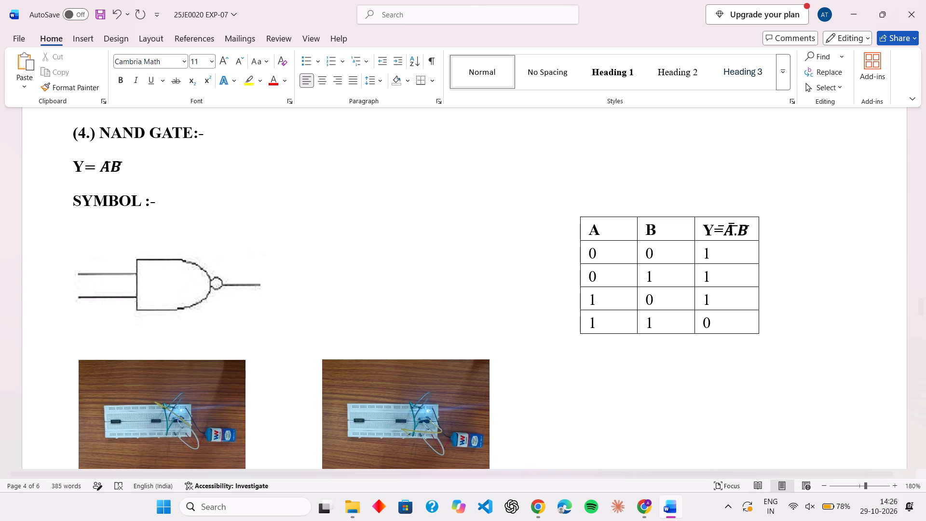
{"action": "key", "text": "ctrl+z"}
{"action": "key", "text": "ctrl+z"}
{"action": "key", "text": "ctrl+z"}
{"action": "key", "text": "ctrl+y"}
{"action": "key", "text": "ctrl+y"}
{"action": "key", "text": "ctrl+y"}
Reinsert a plain dot between A and B in the NAND gate equation.
{"action": "key", "text": "Right"}
{"action": "key", "text": "period"}
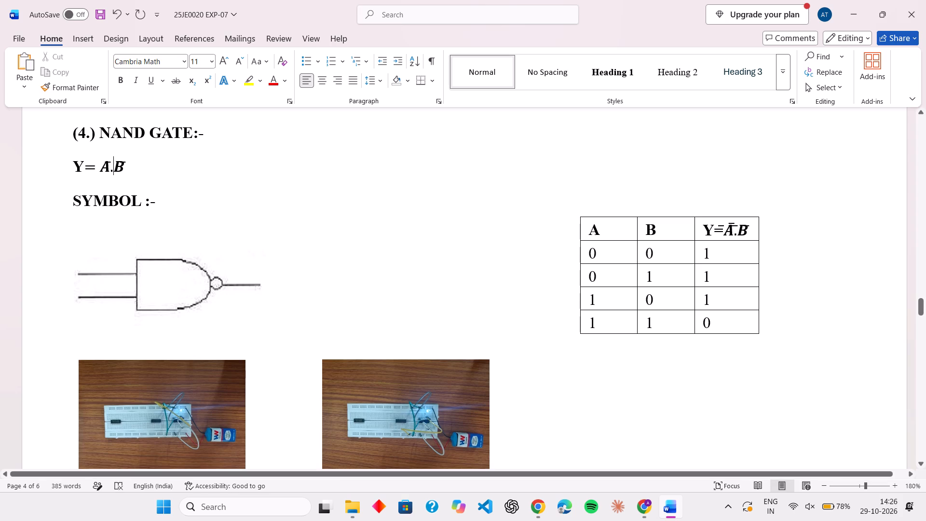
Paste the cut "TRUTH TABLE:-" label on the NAND gate's SYMBOL line, tabbed across towards the truth table.
{"action": "left_click", "coordinate": [163, 202]}
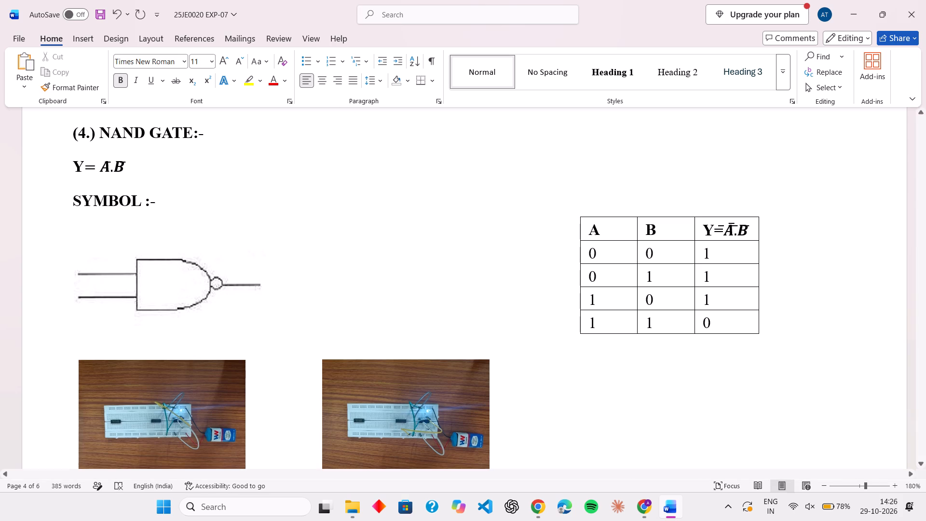
{"action": "key", "text": "Tab"}
{"action": "key", "text": "Tab"}
{"action": "key", "text": "Tab"}
{"action": "key", "text": "Tab"}
{"action": "key", "text": "Tab"}
{"action": "key", "text": "Tab"}
{"action": "key", "text": "Tab"}
{"action": "key", "text": "Tab"}
{"action": "key", "text": "Tab"}
{"action": "key", "text": "Tab"}
{"action": "key", "text": "Tab"}
{"action": "key", "text": "Tab"}
{"action": "key", "text": "Tab"}
{"action": "key", "text": "Tab"}
{"action": "key", "text": "Tab"}
{"action": "key", "text": "Tab"}
{"action": "key", "text": "Tab"}
{"action": "key", "text": "Tab"}
{"action": "key", "text": "Tab"}
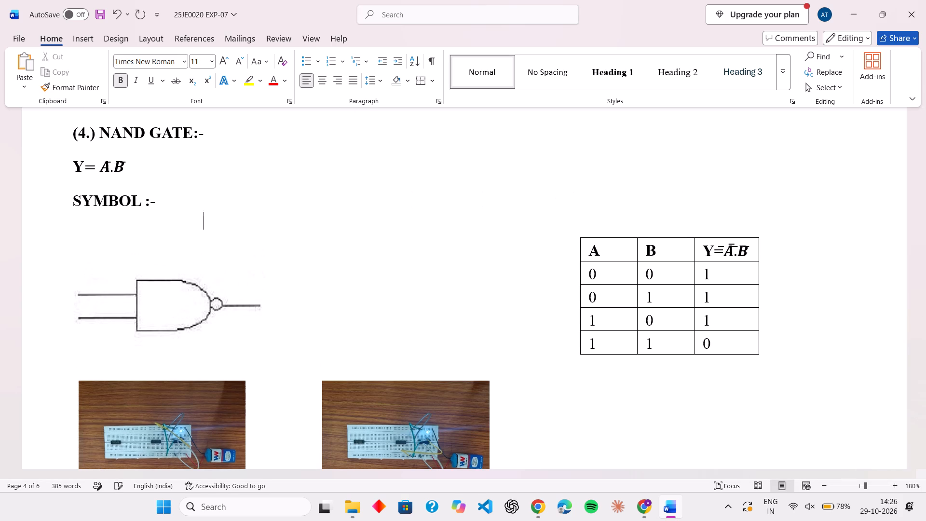
{"action": "key", "text": "BackSpace"}
{"action": "key", "text": "BackSpace"}
{"action": "key", "text": "BackSpace"}
{"action": "key", "text": "BackSpace"}
{"action": "key", "text": "BackSpace"}
{"action": "key", "text": "BackSpace"}
{"action": "key", "text": "BackSpace"}
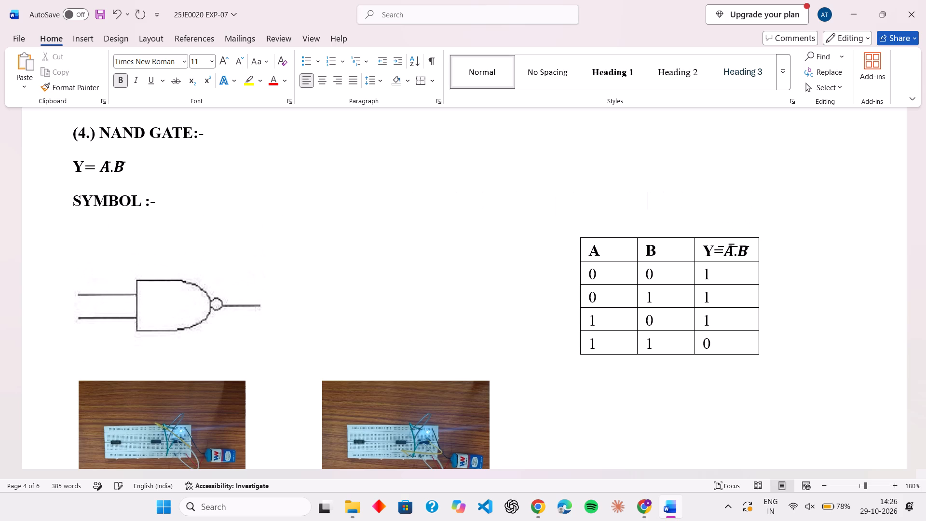
{"action": "key", "text": "Tab"}
{"action": "key", "text": "ctrl+v"}
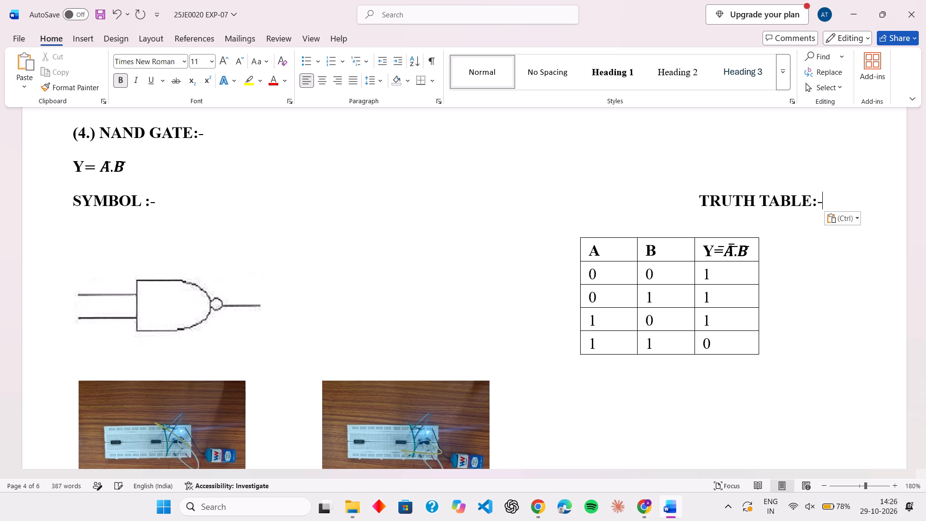
Reduce the tab spacing before the NAND gate's "TRUTH TABLE:-" label so it sits directly above its table.
{"action": "left_click", "coordinate": [698, 203]}
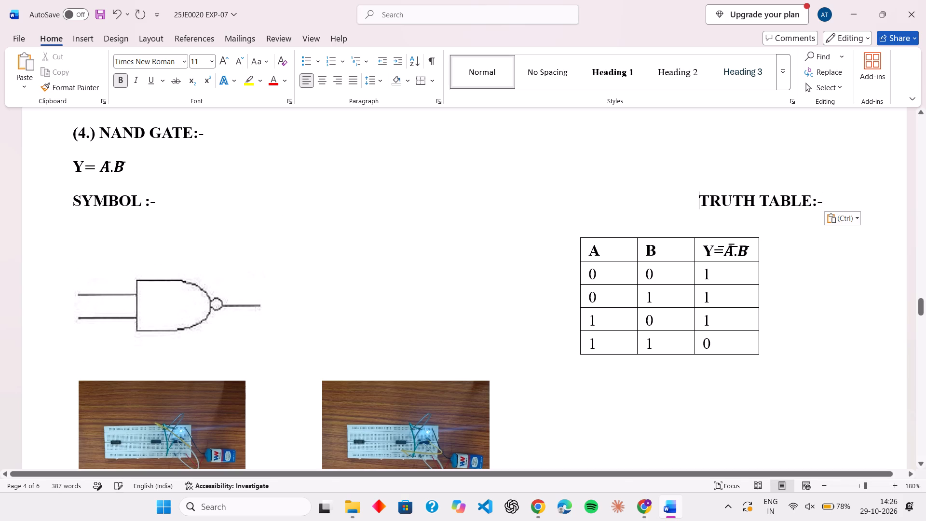
{"action": "key", "text": "BackSpace"}
{"action": "key", "text": "BackSpace"}
{"action": "key", "text": "BackSpace"}
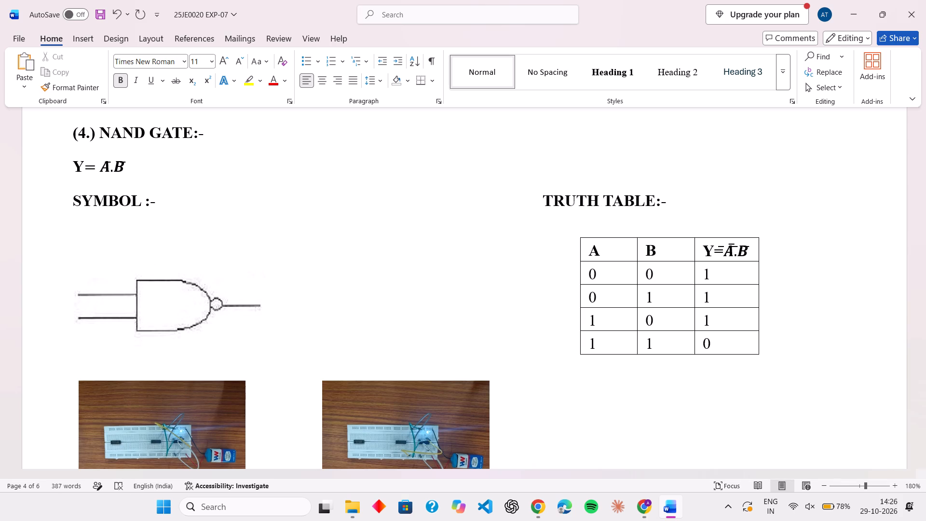
{"action": "key", "text": "Tab"}
Add spaces around the equals sign in the AND gate equation so it reads "Y = A.B".
{"action": "scroll", "coordinate": [698, 203], "scroll_direction": "down", "scroll_amount": 1}
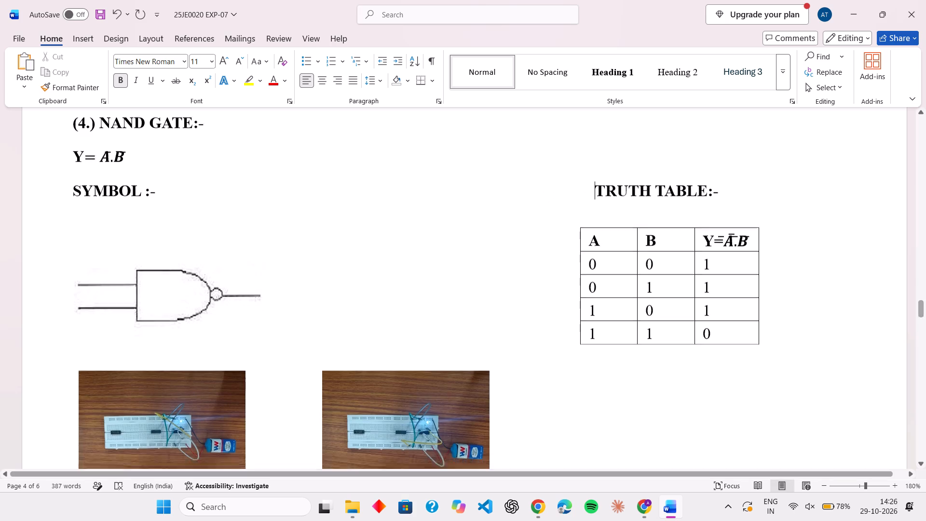
{"action": "scroll", "coordinate": [698, 203], "scroll_direction": "down", "scroll_amount": 2}
{"action": "scroll", "coordinate": [698, 203], "scroll_direction": "up", "scroll_amount": 5}
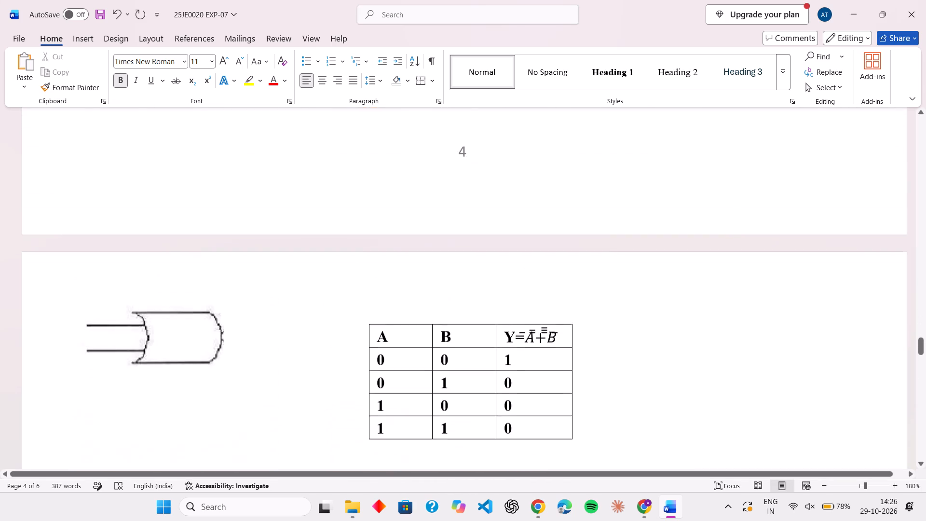
{"action": "scroll", "coordinate": [698, 203], "scroll_direction": "up", "scroll_amount": 8}
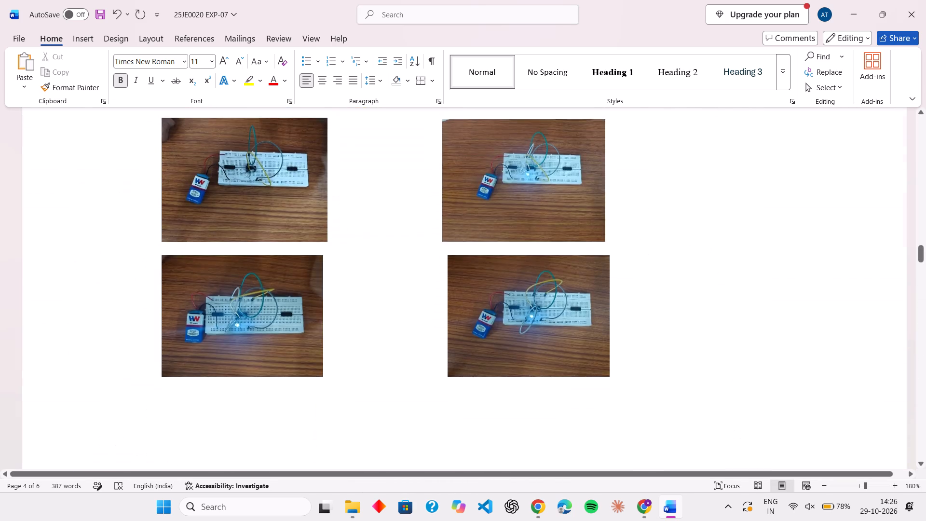
{"action": "scroll", "coordinate": [698, 203], "scroll_direction": "down", "scroll_amount": 7, "text": "ctrl"}
{"action": "scroll", "coordinate": [698, 203], "scroll_direction": "down", "scroll_amount": 3}
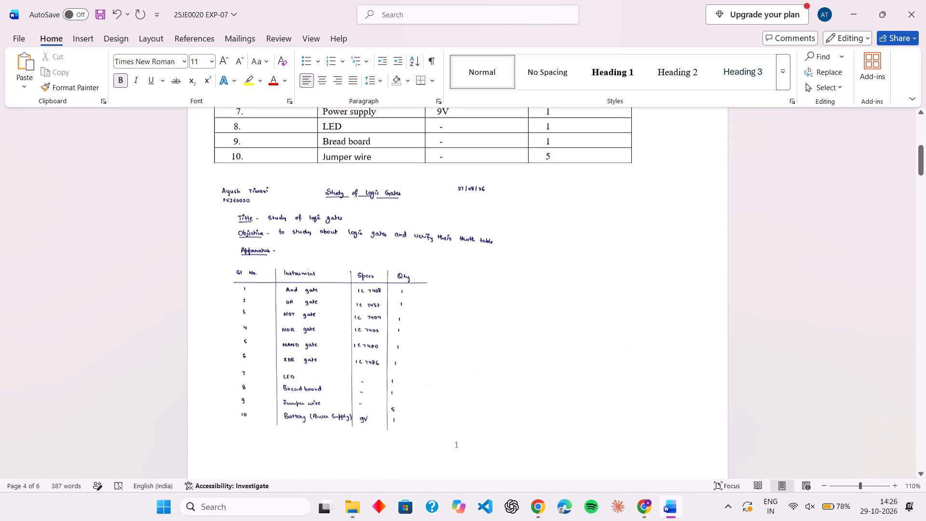
{"action": "scroll", "coordinate": [698, 203], "scroll_direction": "down", "scroll_amount": 4}
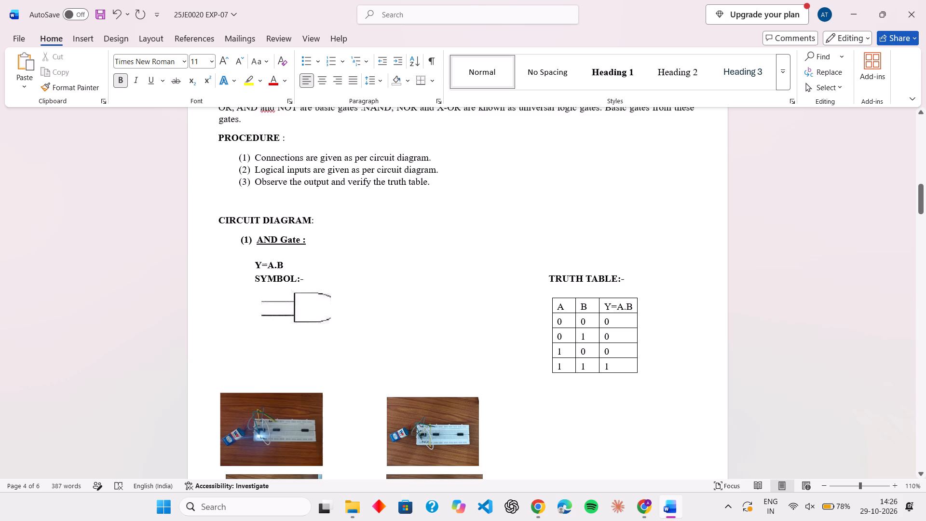
{"action": "scroll", "coordinate": [698, 203], "scroll_direction": "down", "scroll_amount": 1}
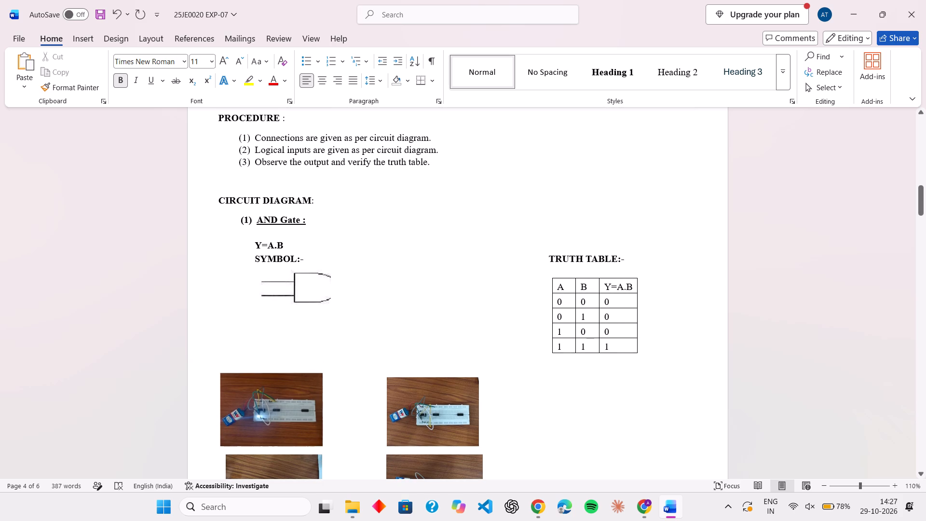
{"action": "left_click", "coordinate": [269, 243]}
{"action": "key", "text": "space"}
{"action": "key", "text": "Left"}
{"action": "key", "text": "Left"}
{"action": "key", "text": "space"}
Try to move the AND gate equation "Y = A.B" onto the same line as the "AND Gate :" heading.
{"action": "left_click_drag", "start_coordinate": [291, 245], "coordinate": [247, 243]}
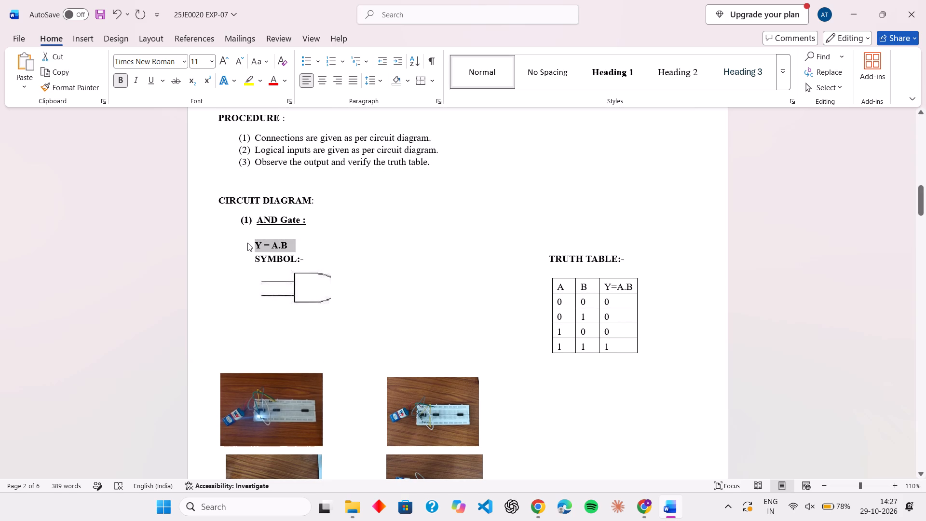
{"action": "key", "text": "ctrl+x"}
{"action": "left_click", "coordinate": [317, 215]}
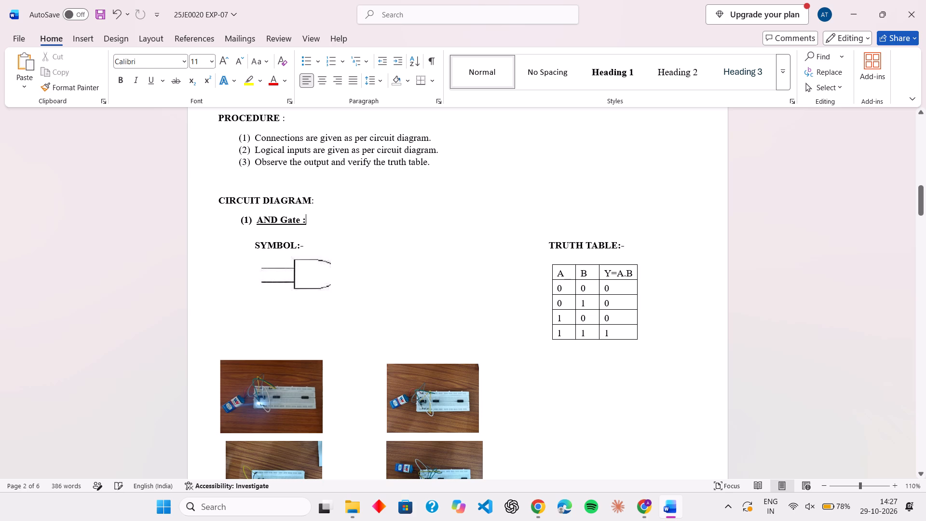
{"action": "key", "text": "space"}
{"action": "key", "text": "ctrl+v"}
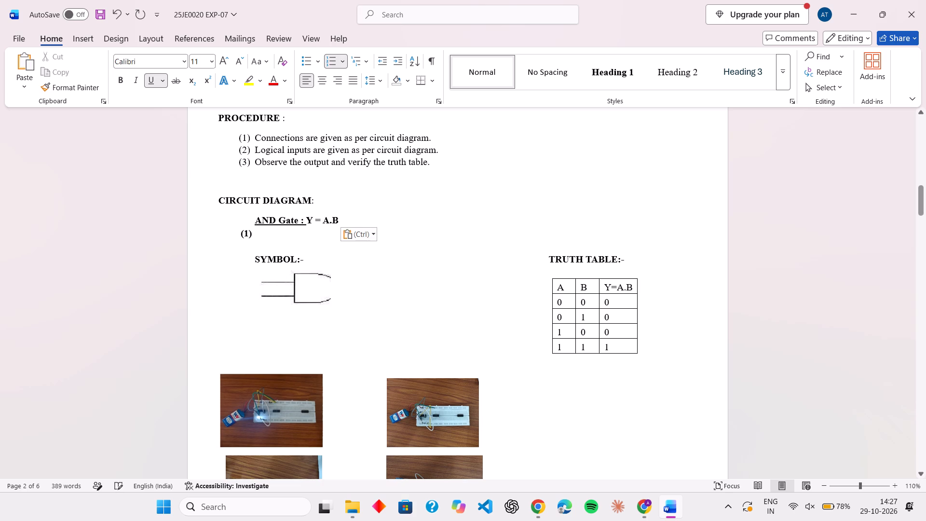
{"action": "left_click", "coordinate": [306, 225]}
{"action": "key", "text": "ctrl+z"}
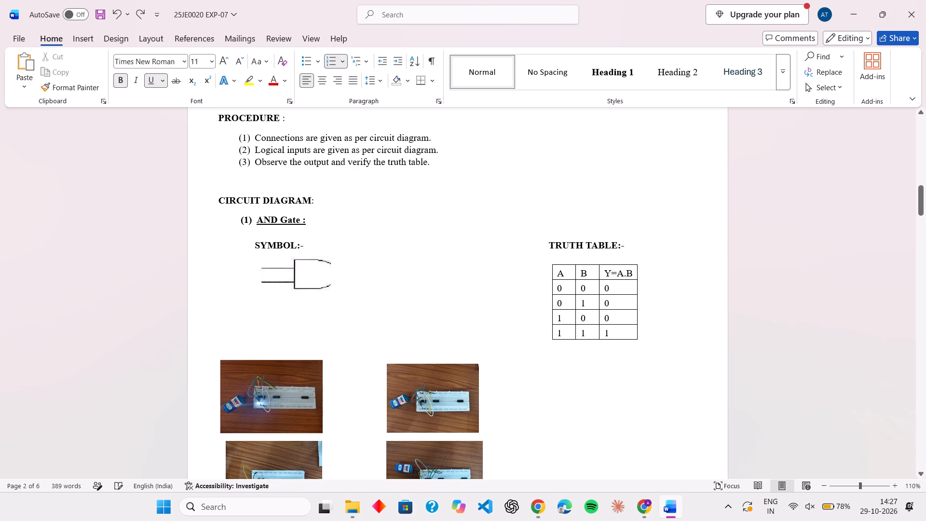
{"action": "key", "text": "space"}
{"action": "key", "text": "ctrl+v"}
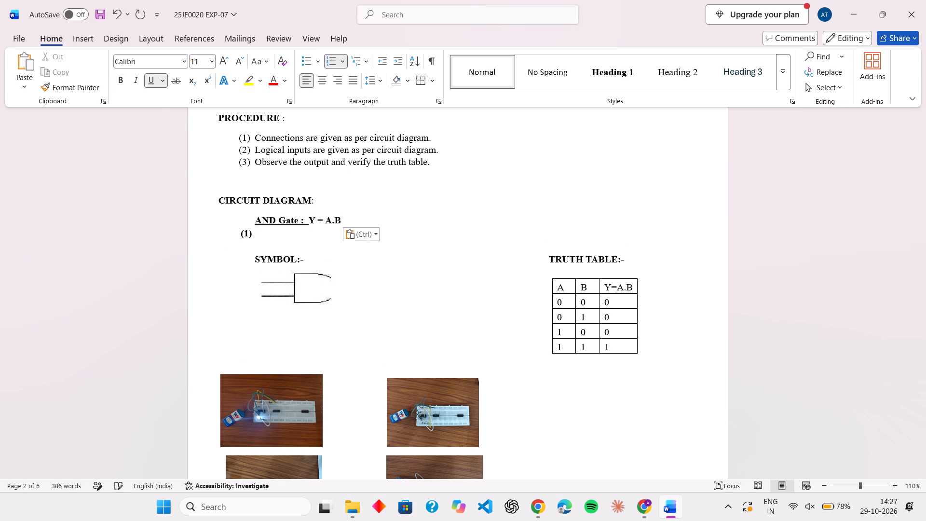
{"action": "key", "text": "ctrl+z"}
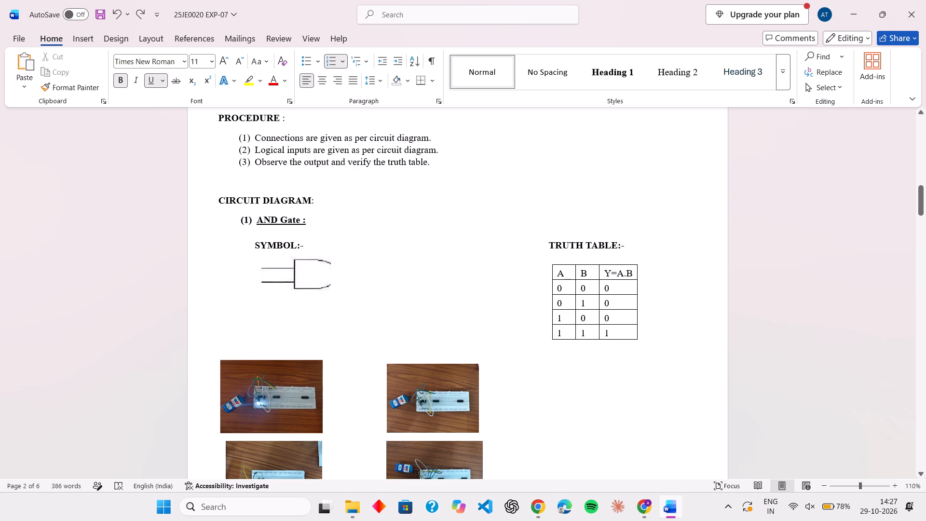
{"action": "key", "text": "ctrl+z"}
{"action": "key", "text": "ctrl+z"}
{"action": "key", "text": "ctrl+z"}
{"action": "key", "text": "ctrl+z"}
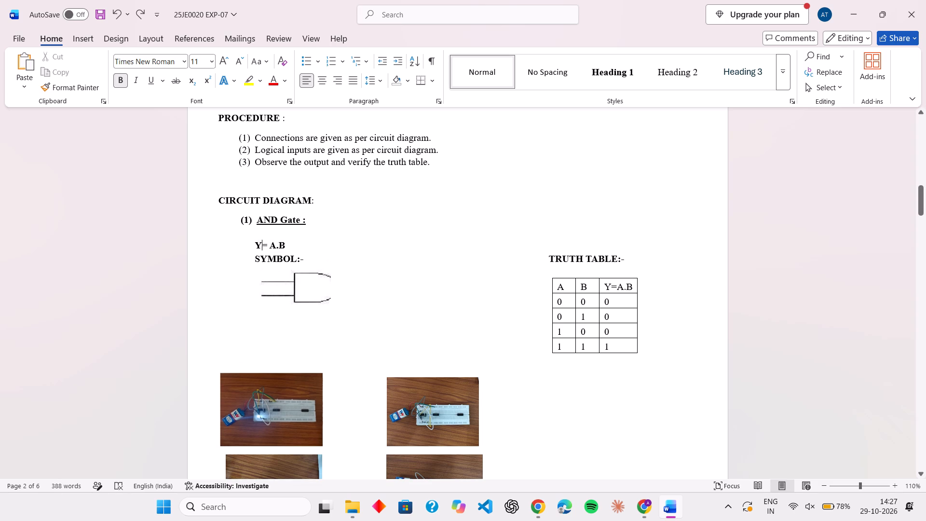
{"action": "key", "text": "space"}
Move the AND gate equation "Y = A.B" onto the "AND Gate :" heading line and delete the line it leaves empty.
{"action": "left_click_drag", "start_coordinate": [257, 246], "coordinate": [286, 248]}
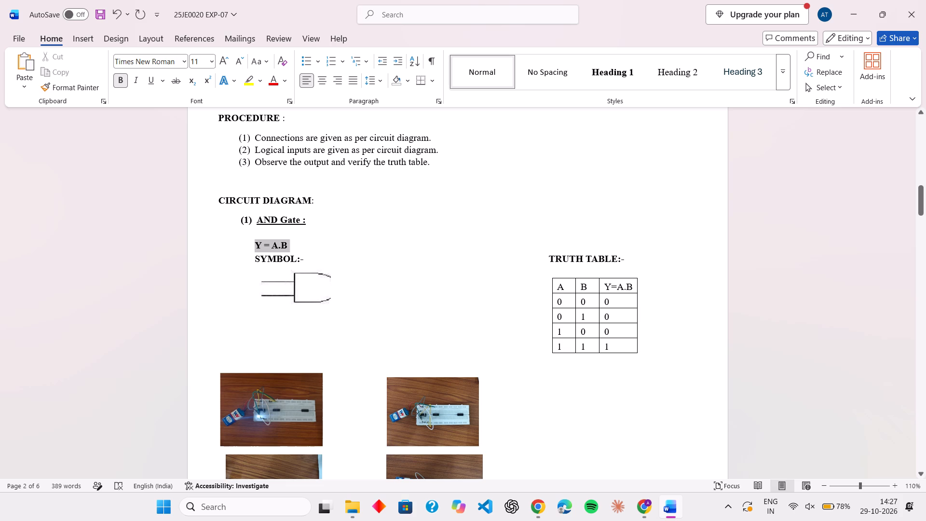
{"action": "left_click_drag", "start_coordinate": [286, 248], "coordinate": [285, 243]}
{"action": "key", "text": "ctrl+x"}
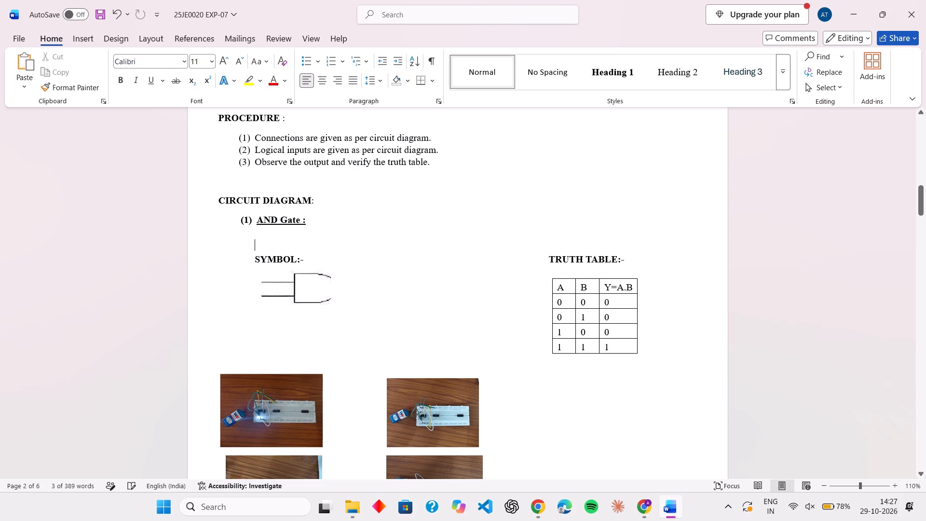
{"action": "left_click", "coordinate": [312, 222]}
{"action": "key", "text": "space"}
{"action": "key", "text": "space"}
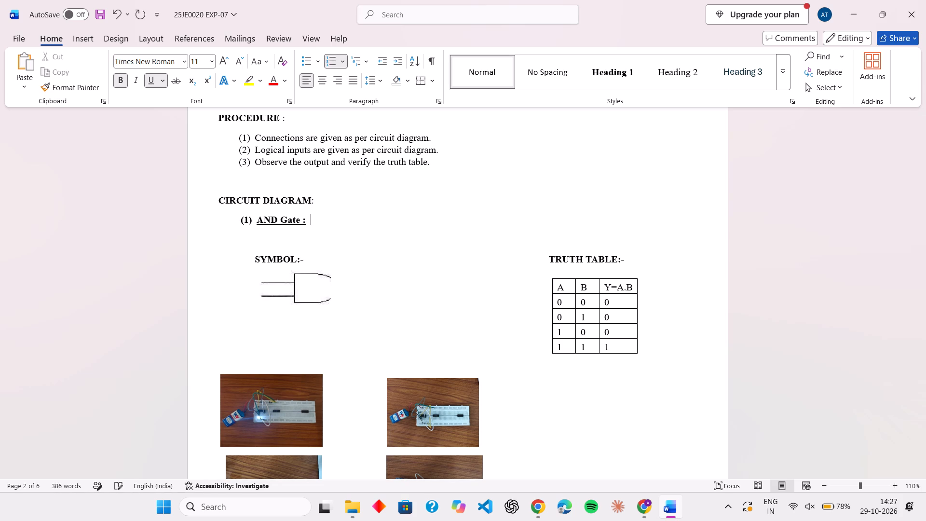
{"action": "key", "text": "ctrl+v"}
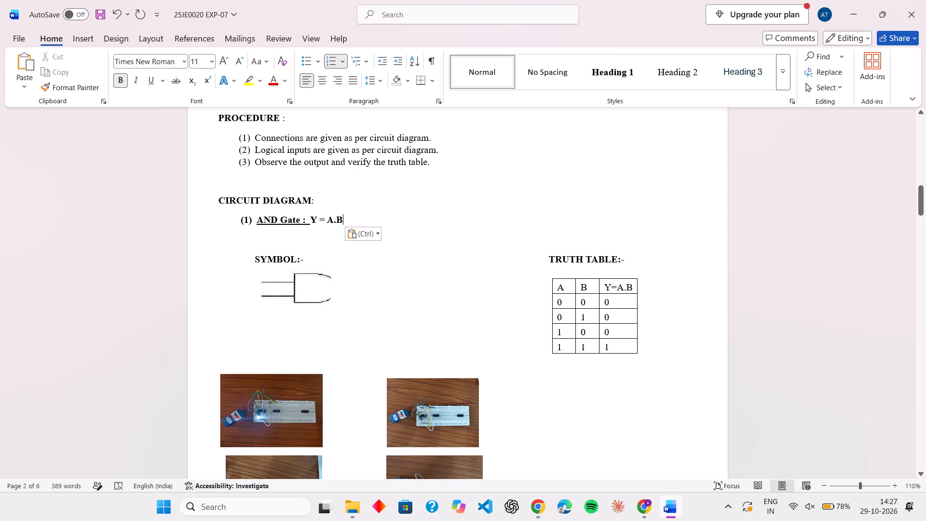
{"action": "left_click", "coordinate": [267, 251]}
{"action": "key", "text": "BackSpace"}
{"action": "key", "text": "BackSpace"}
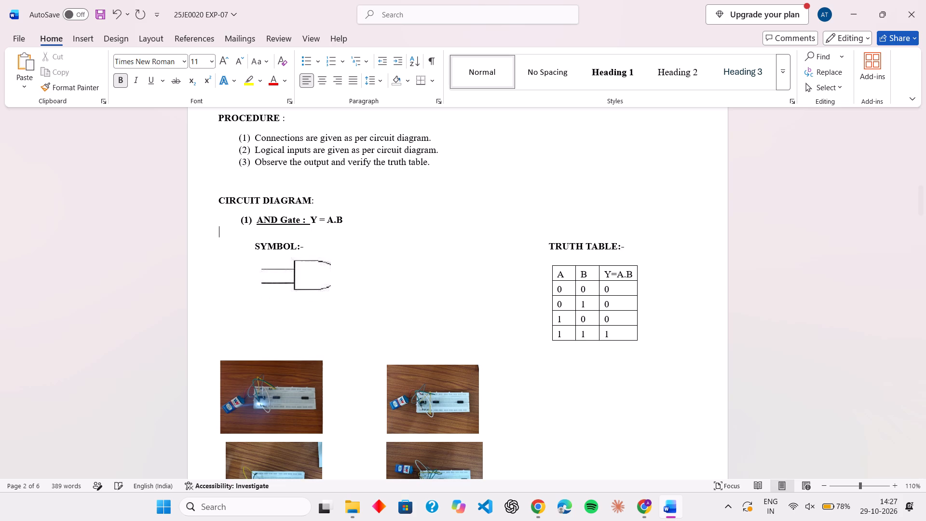
Resize the AND gate symbol picture to about 1.67 cm high by 1.94 cm wide so the whole gate shows.
{"action": "left_click", "coordinate": [333, 274]}
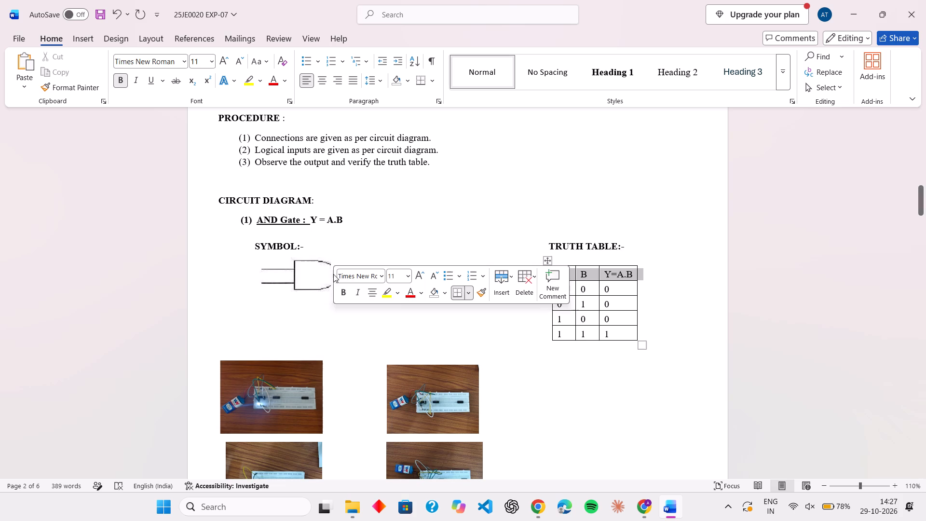
{"action": "left_click", "coordinate": [326, 275]}
{"action": "double_click", "coordinate": [326, 275]}
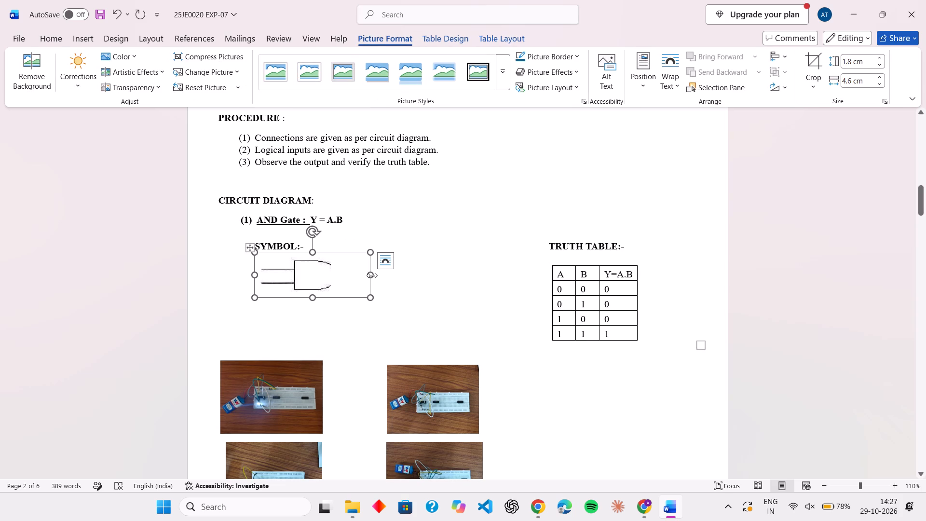
{"action": "left_click_drag", "start_coordinate": [370, 298], "coordinate": [376, 318]}
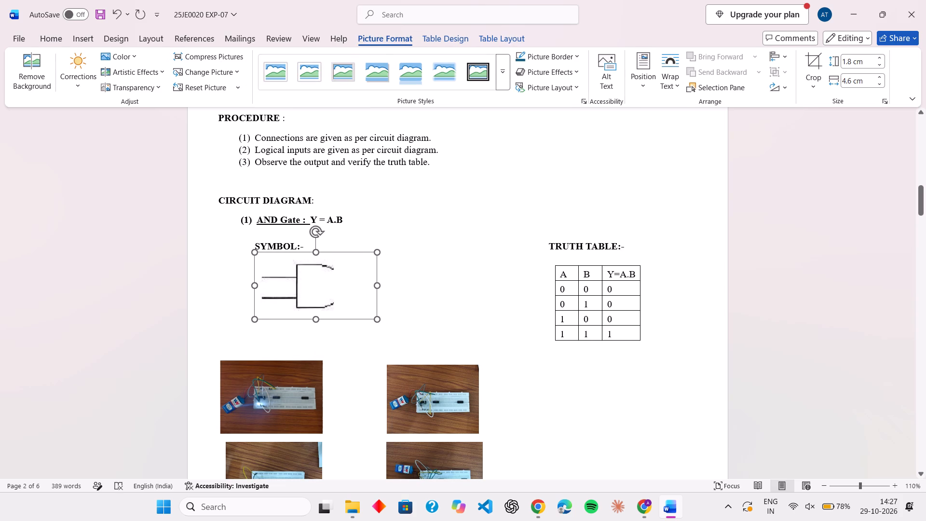
{"action": "left_click_drag", "start_coordinate": [376, 318], "coordinate": [305, 313]}
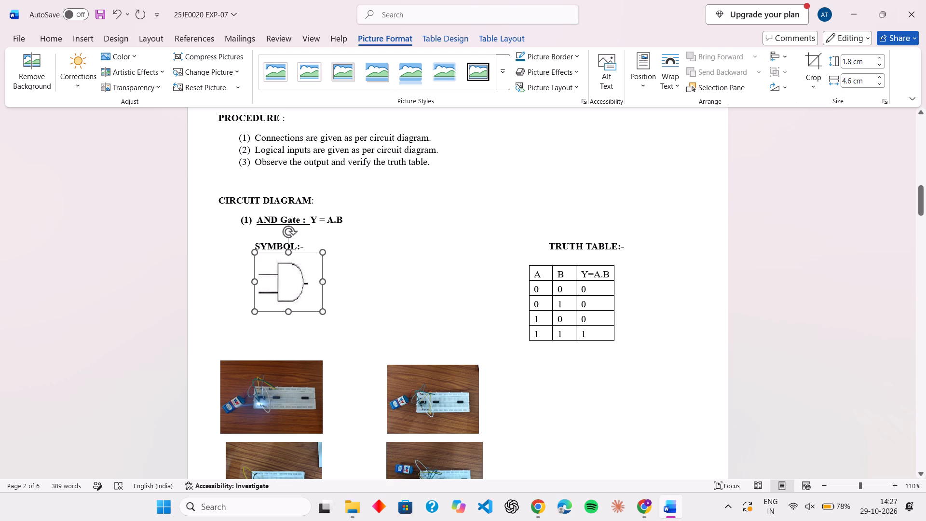
{"action": "left_click_drag", "start_coordinate": [305, 313], "coordinate": [308, 312]}
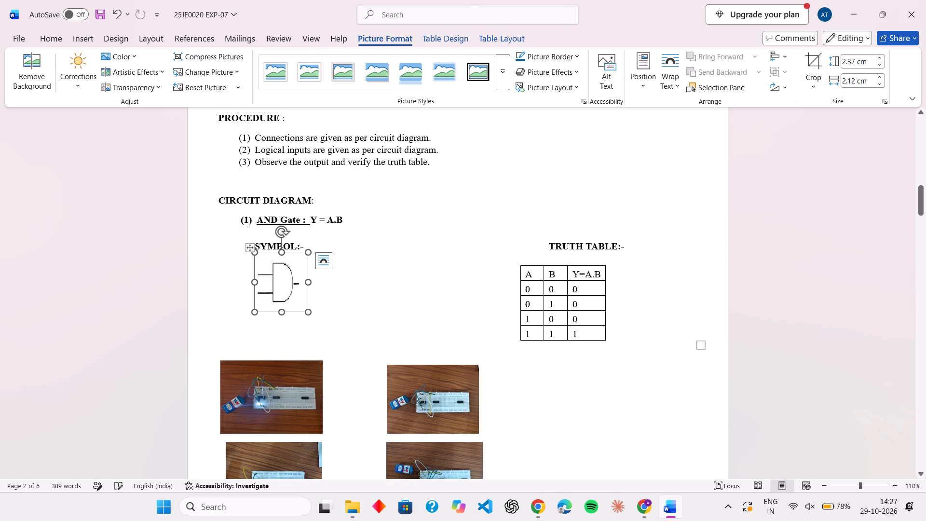
{"action": "left_click_drag", "start_coordinate": [308, 251], "coordinate": [329, 247]}
{"action": "left_click_drag", "start_coordinate": [331, 283], "coordinate": [332, 286]}
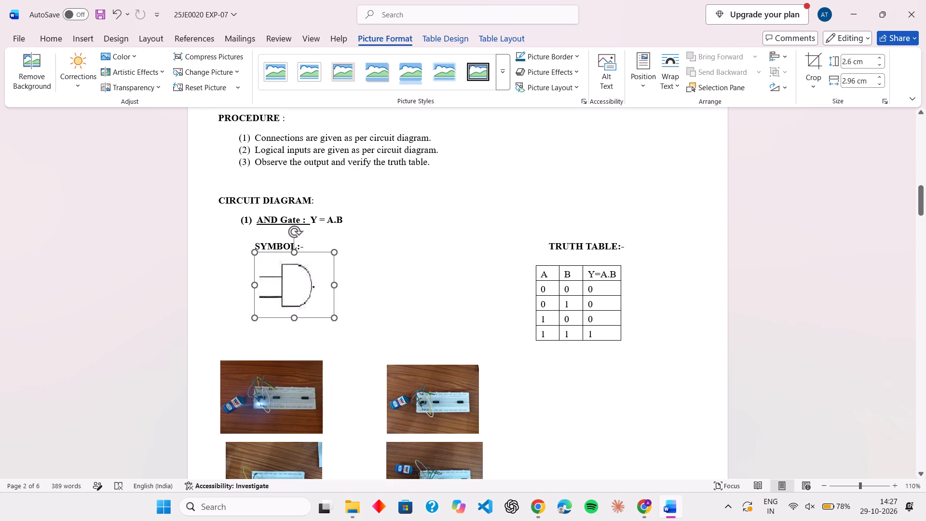
{"action": "left_click_drag", "start_coordinate": [332, 286], "coordinate": [310, 295]}
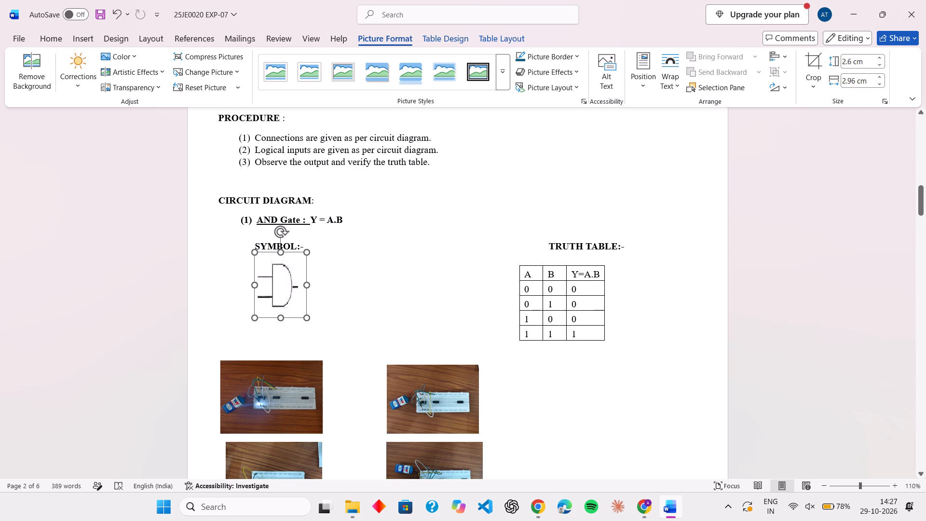
{"action": "left_click_drag", "start_coordinate": [310, 295], "coordinate": [309, 296]}
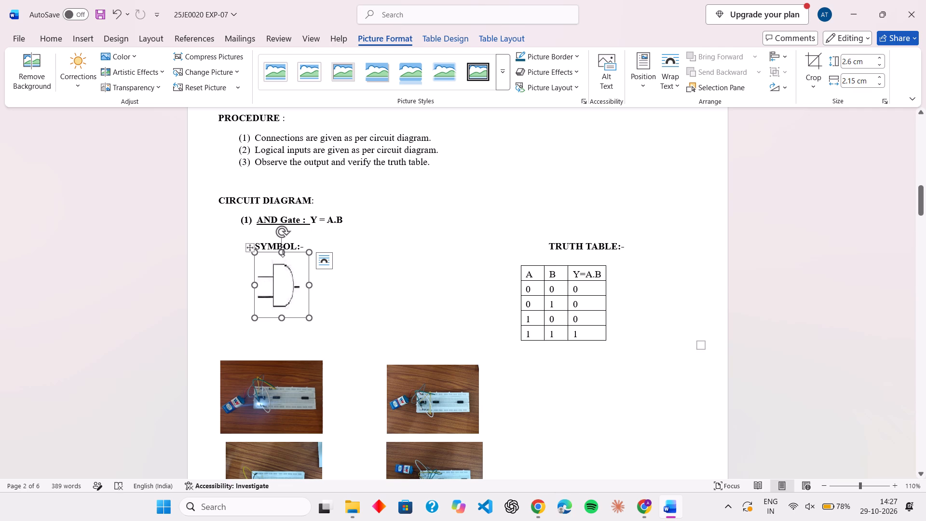
{"action": "left_click_drag", "start_coordinate": [283, 252], "coordinate": [285, 278]}
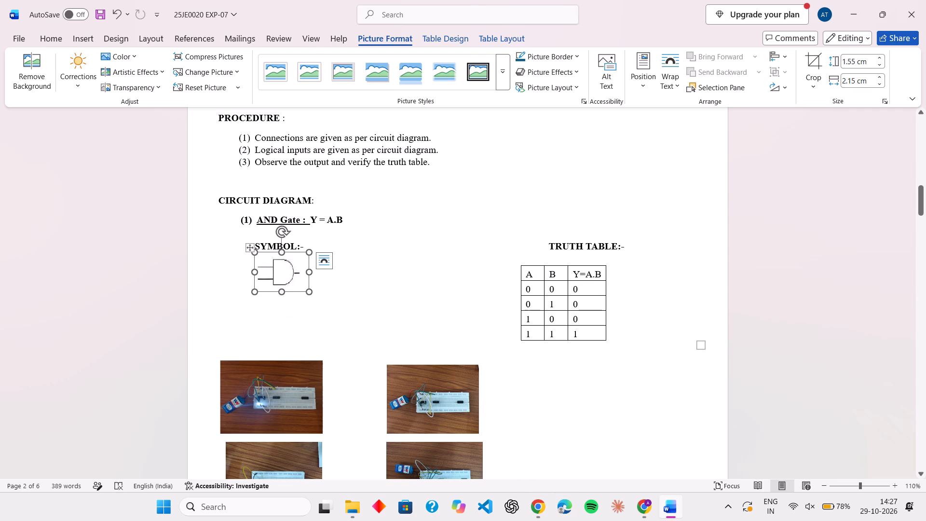
{"action": "left_click_drag", "start_coordinate": [307, 289], "coordinate": [319, 310]}
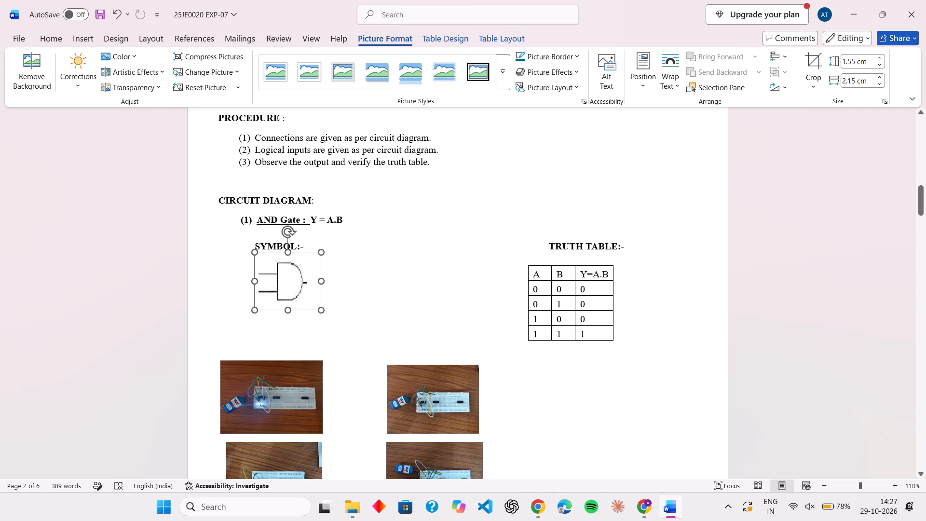
{"action": "left_click_drag", "start_coordinate": [319, 310], "coordinate": [303, 294]}
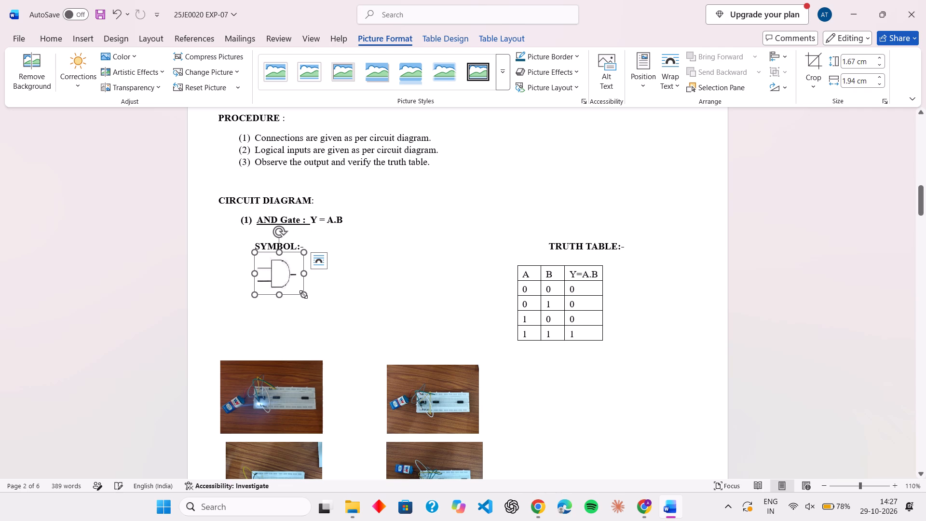
Set the AND gate picture to Square text wrapping with a fixed position on the page and move it slightly lower under "SYMBOL:-".
{"action": "left_click", "coordinate": [322, 255]}
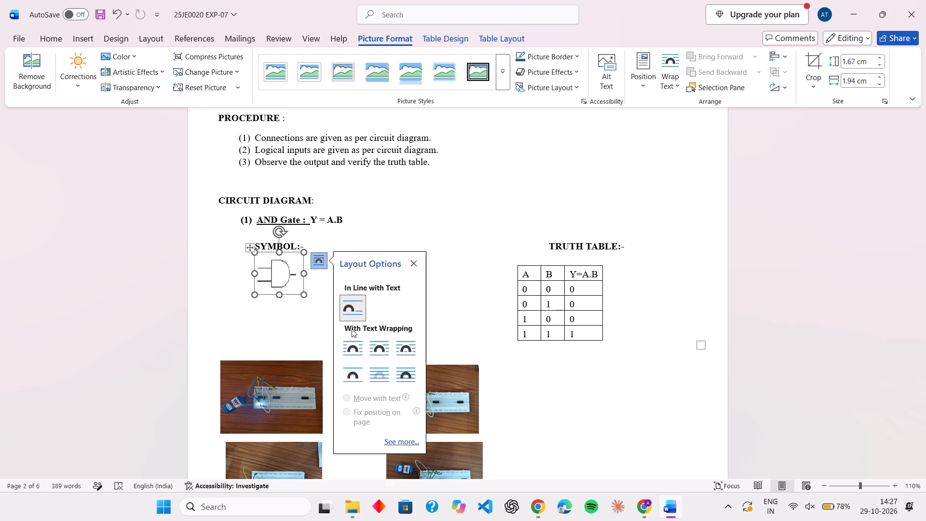
{"action": "left_click", "coordinate": [355, 352]}
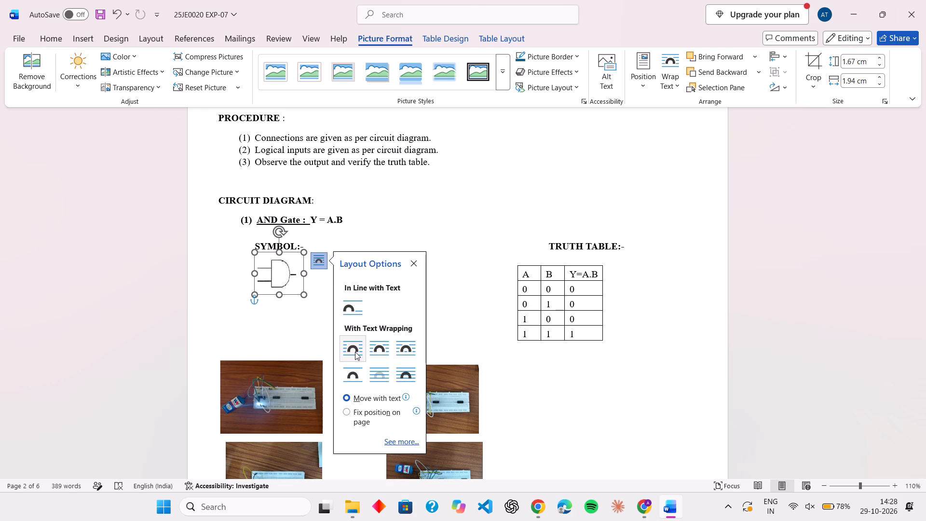
{"action": "left_click", "coordinate": [359, 418]}
{"action": "left_click_drag", "start_coordinate": [285, 288], "coordinate": [258, 308]}
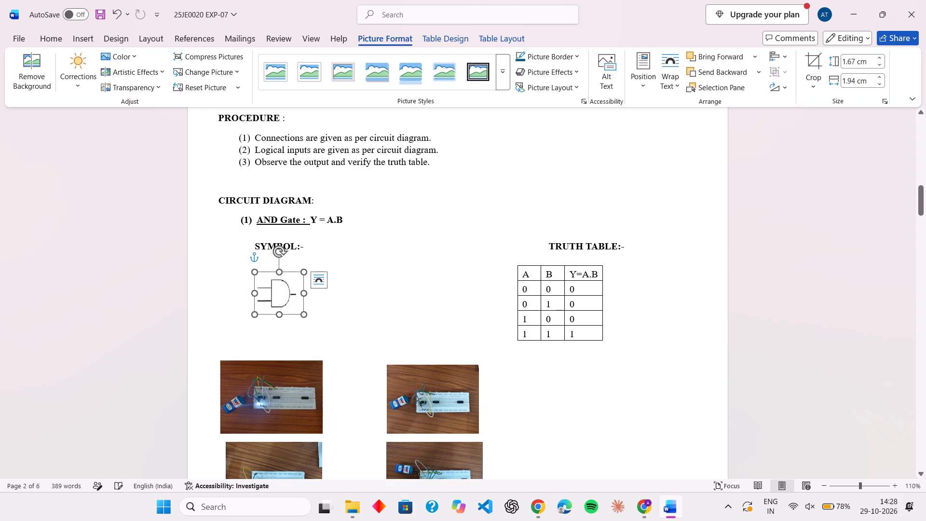
Enlarge the AND gate symbol picture to about 2.12 cm high by 2.62 cm wide.
{"action": "left_click_drag", "start_coordinate": [306, 314], "coordinate": [323, 325]}
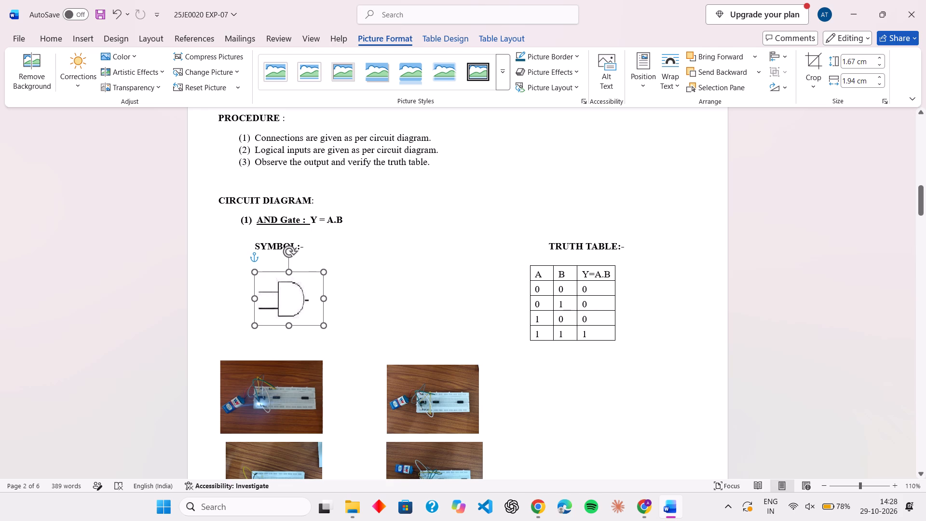
{"action": "left_click_drag", "start_coordinate": [323, 325], "coordinate": [320, 325]}
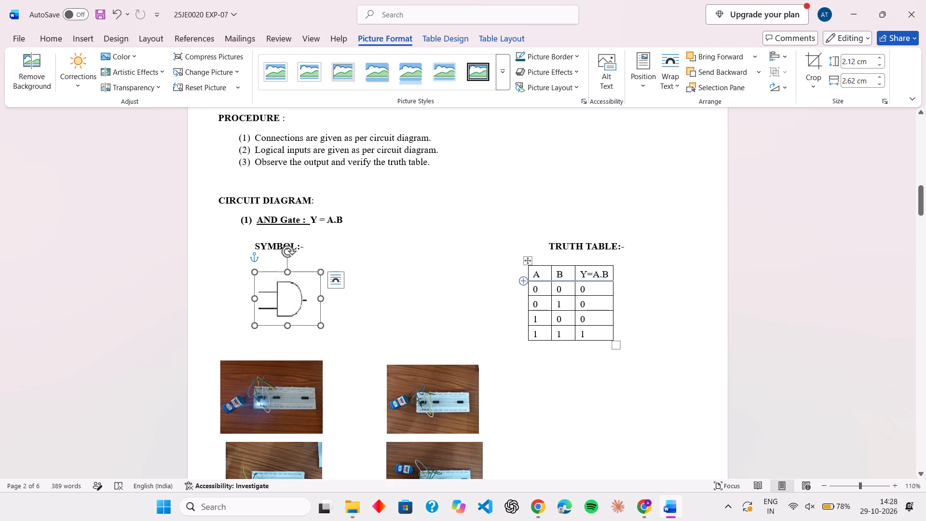
{"action": "left_click", "coordinate": [513, 288]}
{"action": "left_click", "coordinate": [479, 286]}
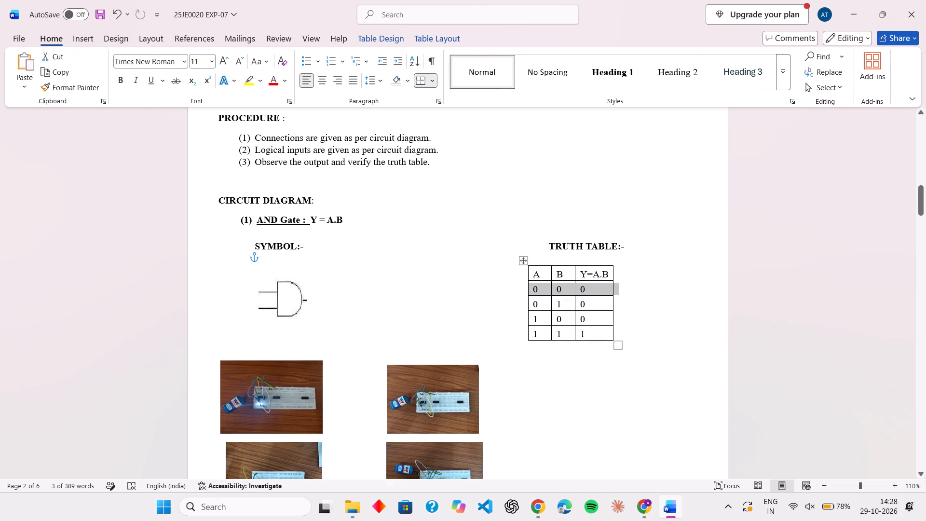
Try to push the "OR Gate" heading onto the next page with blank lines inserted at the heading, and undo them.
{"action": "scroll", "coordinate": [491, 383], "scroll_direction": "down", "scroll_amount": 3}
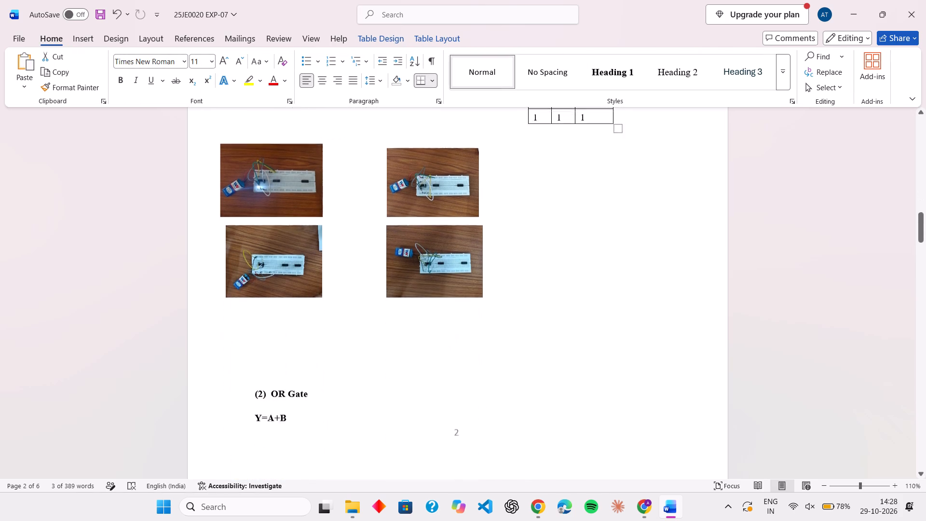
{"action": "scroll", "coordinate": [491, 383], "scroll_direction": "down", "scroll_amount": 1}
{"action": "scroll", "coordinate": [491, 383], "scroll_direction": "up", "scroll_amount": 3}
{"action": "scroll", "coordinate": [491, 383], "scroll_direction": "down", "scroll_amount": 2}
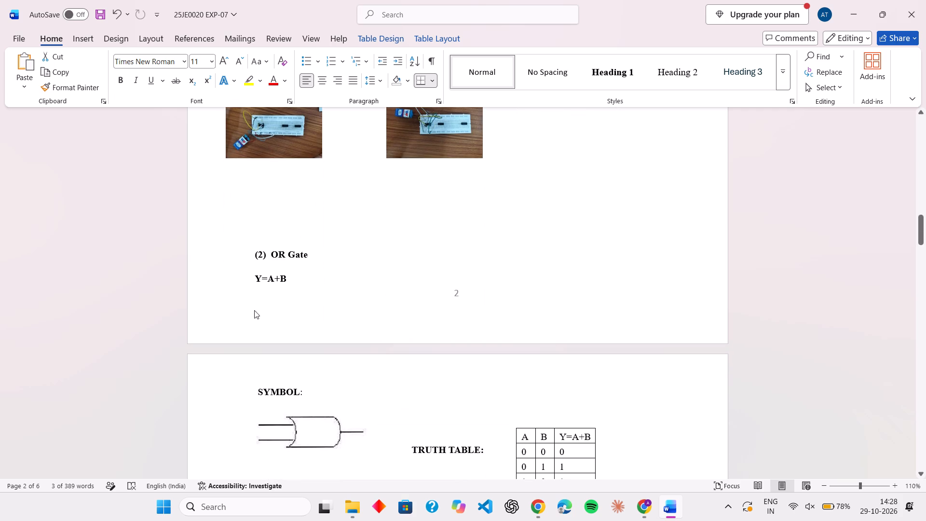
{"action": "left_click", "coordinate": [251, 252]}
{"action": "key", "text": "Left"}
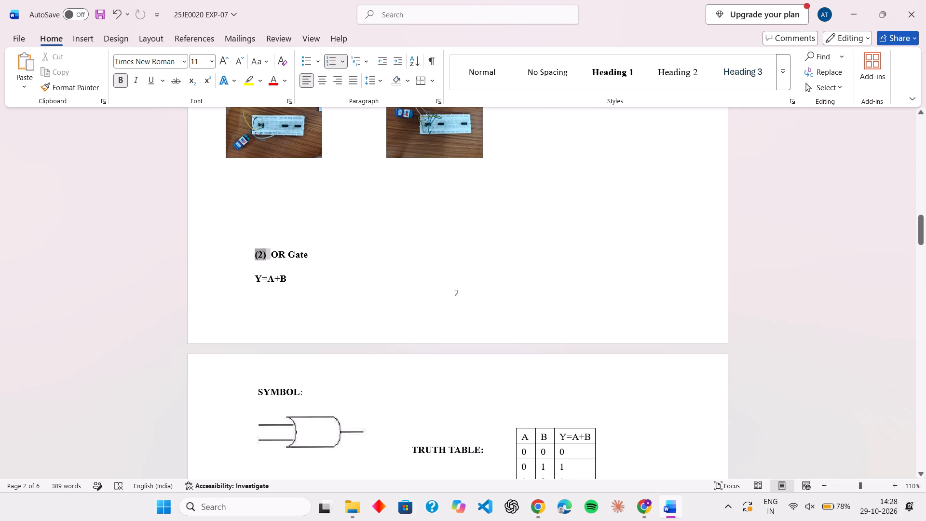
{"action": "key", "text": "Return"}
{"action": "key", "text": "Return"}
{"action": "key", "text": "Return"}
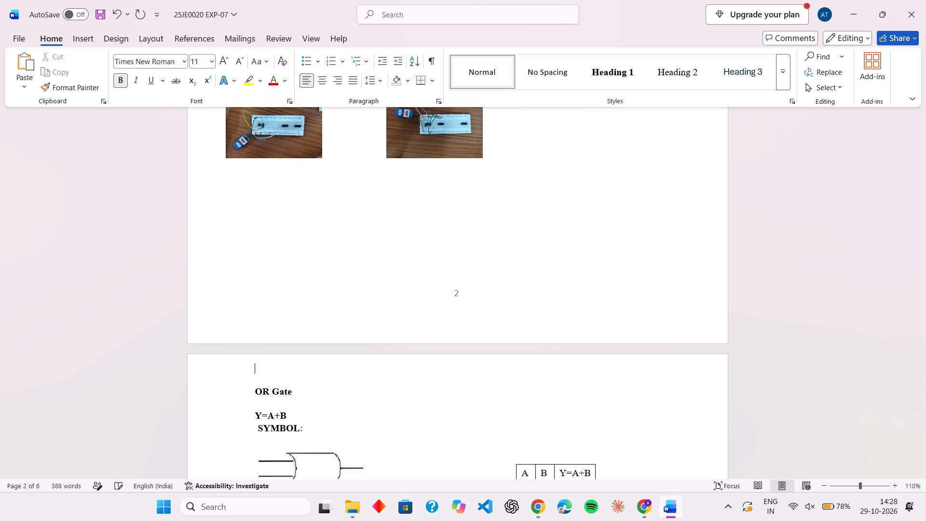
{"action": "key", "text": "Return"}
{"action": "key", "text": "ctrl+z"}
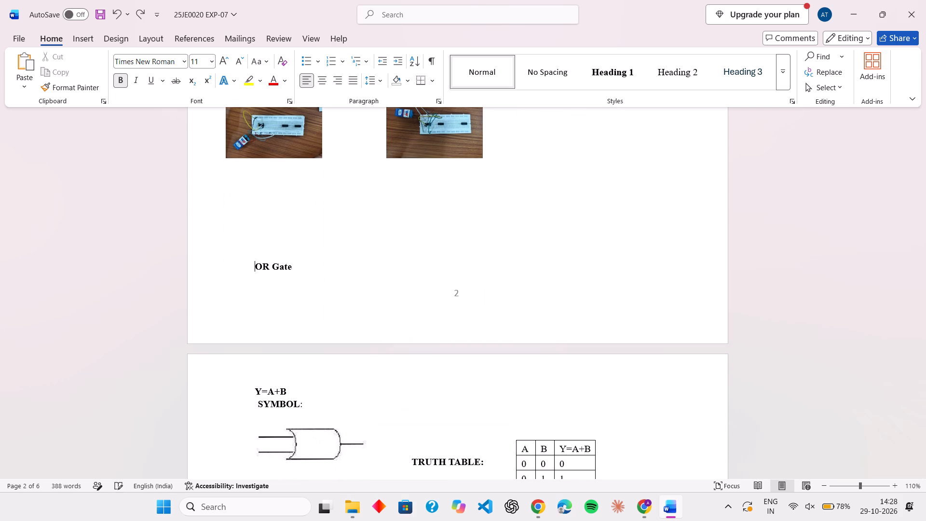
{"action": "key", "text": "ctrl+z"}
Insert two blank lines above the "(2) OR Gate" heading so the OR gate section starts on page 3.
{"action": "left_click", "coordinate": [311, 235]}
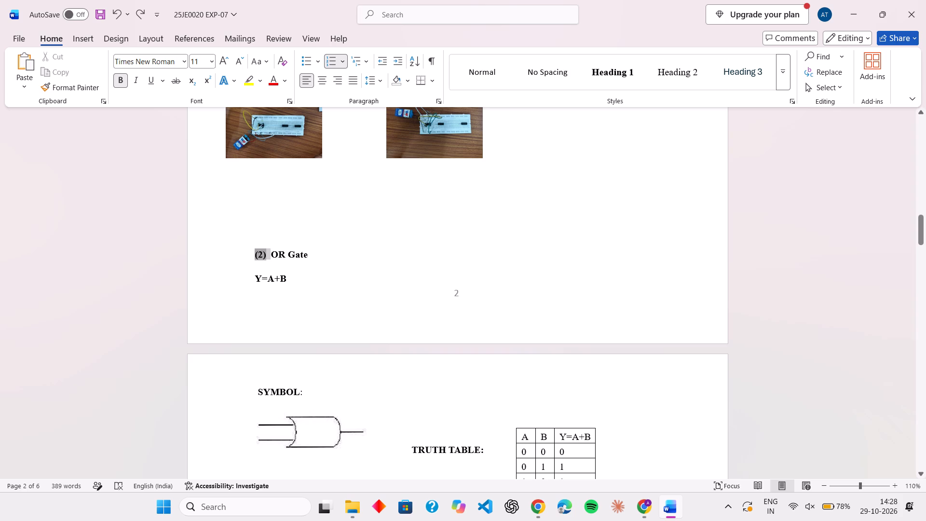
{"action": "key", "text": "Return"}
{"action": "key", "text": "Return"}
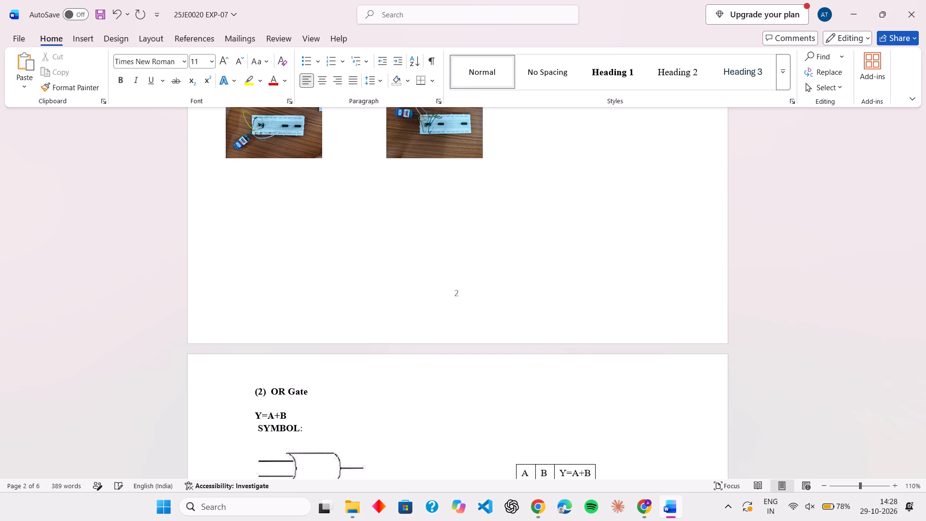
Join the equation "Y=A+B" to the "(2) OR Gate" heading line, separated by a colon and a space.
{"action": "scroll", "coordinate": [311, 235], "scroll_direction": "down", "scroll_amount": 1}
{"action": "left_click", "coordinate": [258, 389]}
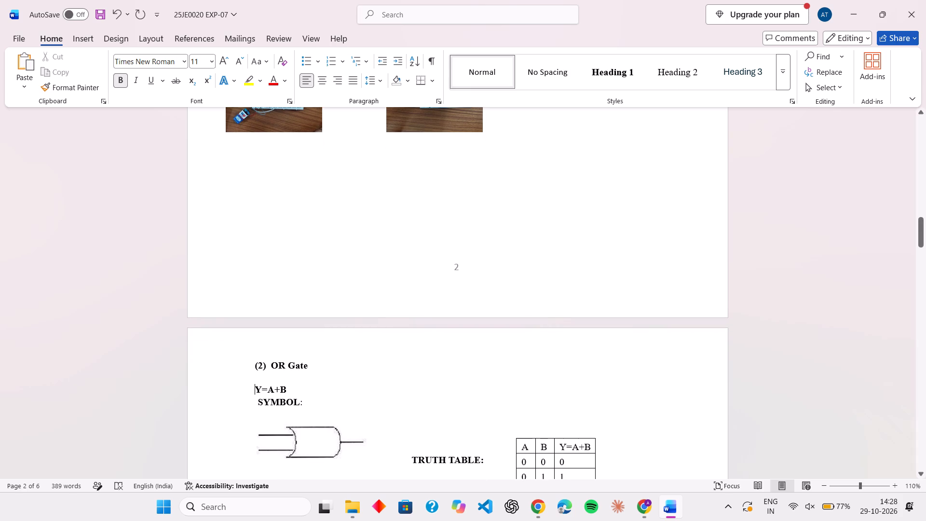
{"action": "key", "text": "BackSpace"}
{"action": "key", "text": "BackSpace"}
{"action": "key", "text": "BackSpace"}
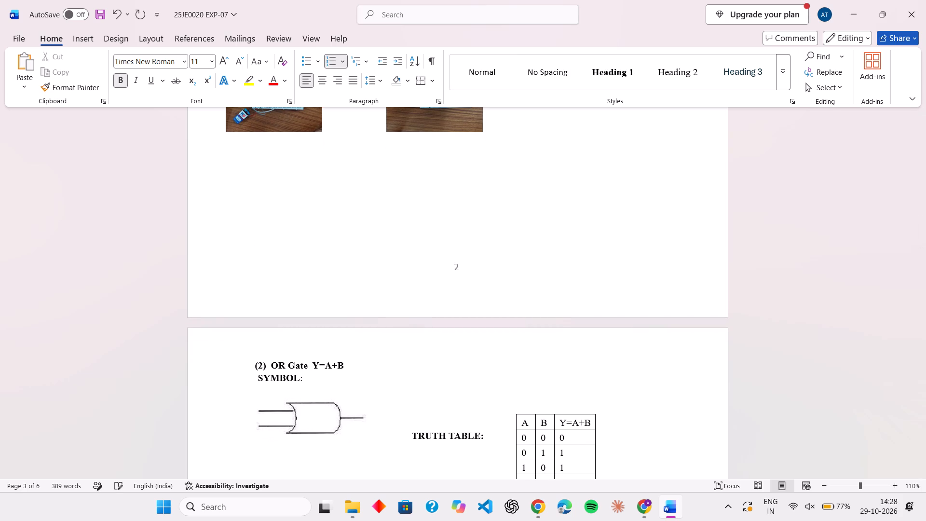
{"action": "type", "text": ":"}
{"action": "key", "text": "space"}
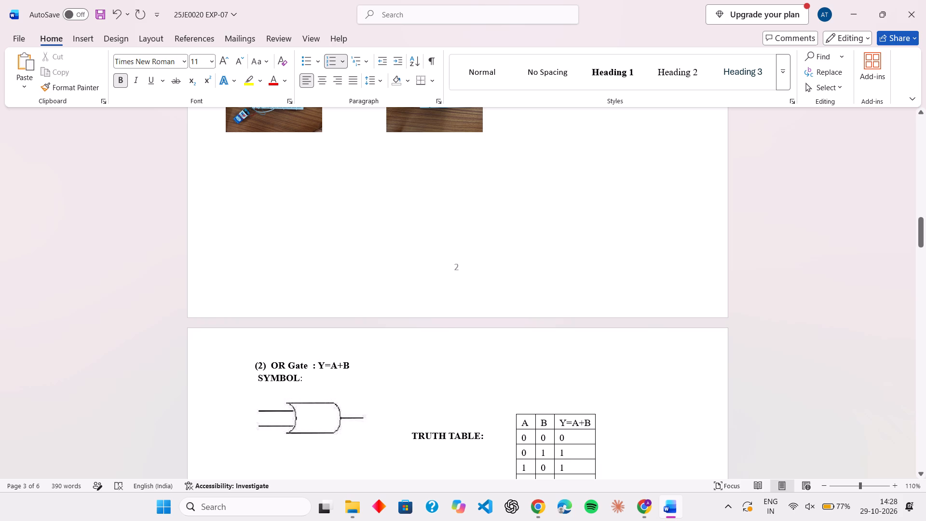
Add two line breaks before the OR gate's "SYMBOL:" label to separate it from the heading.
{"action": "left_click", "coordinate": [257, 376]}
{"action": "key", "text": "Return"}
{"action": "key", "text": "Return"}
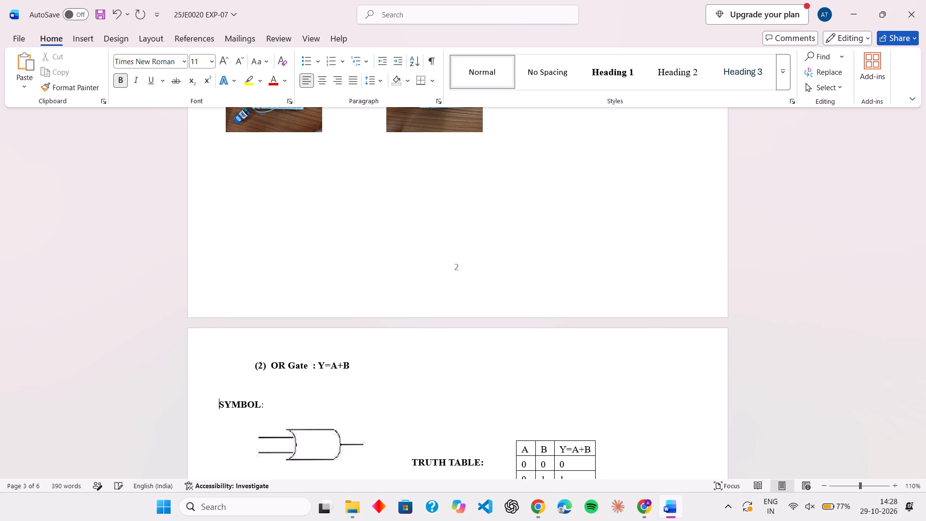
Move the OR gate's "TRUTH TABLE:" label from beside the symbol picture onto the "SYMBOL:" line, spaced across with seven tabs.
{"action": "left_click_drag", "start_coordinate": [414, 465], "coordinate": [462, 462]}
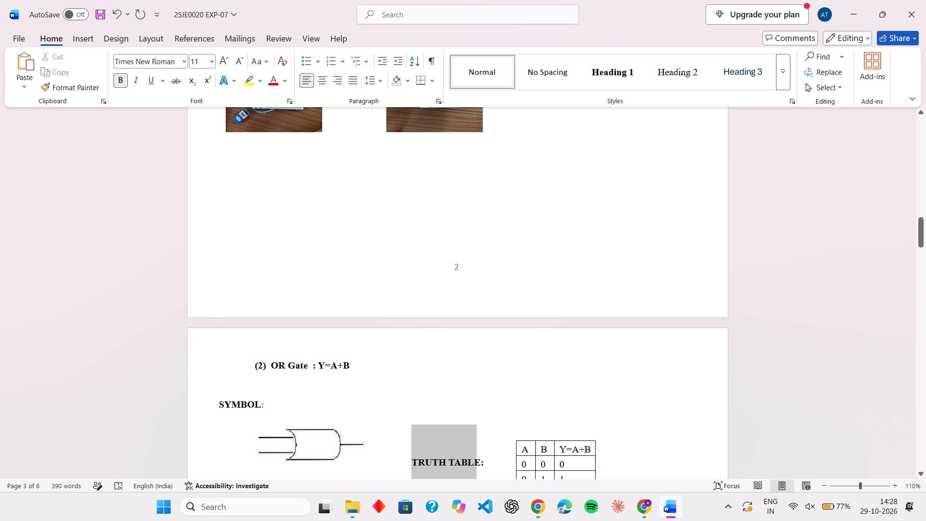
{"action": "left_click_drag", "start_coordinate": [462, 462], "coordinate": [489, 460]}
{"action": "key", "text": "ctrl+x"}
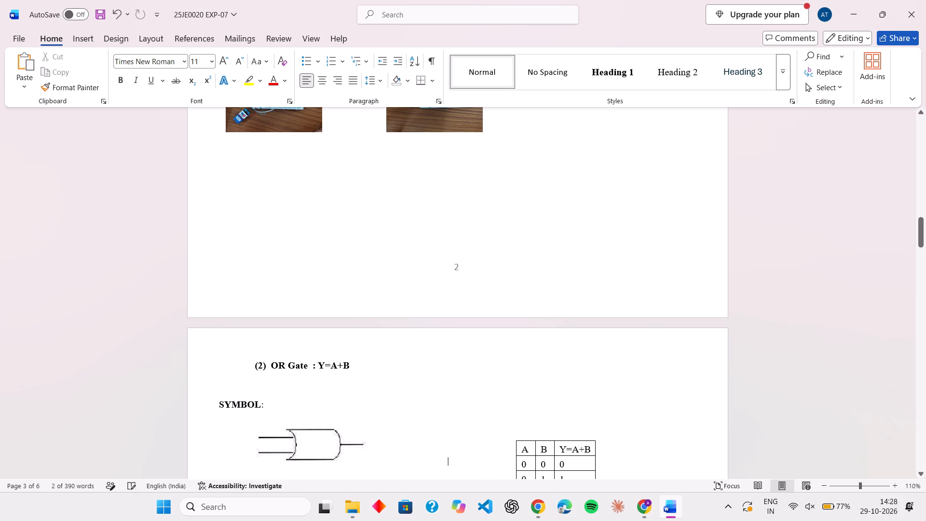
{"action": "key", "text": "BackSpace"}
{"action": "key", "text": "BackSpace"}
{"action": "key", "text": "BackSpace"}
{"action": "key", "text": "BackSpace"}
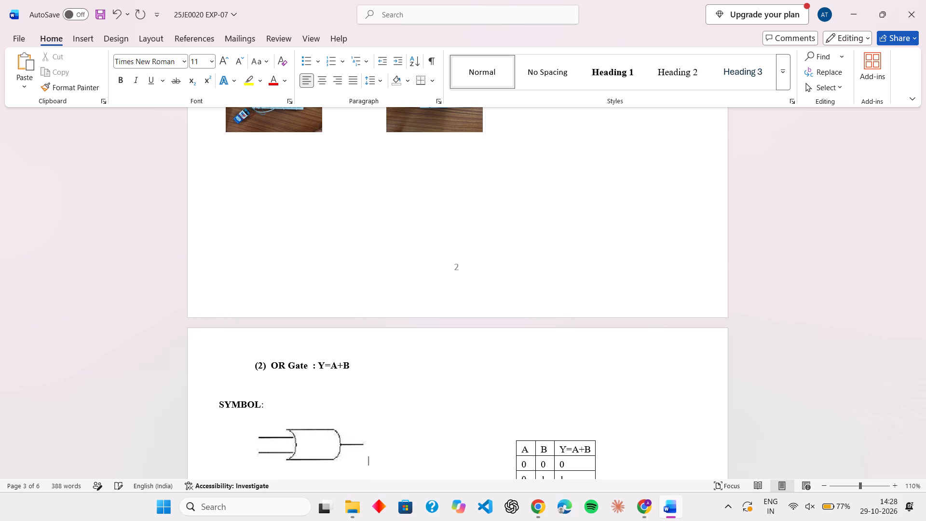
{"action": "key", "text": "BackSpace"}
{"action": "left_click", "coordinate": [461, 413]}
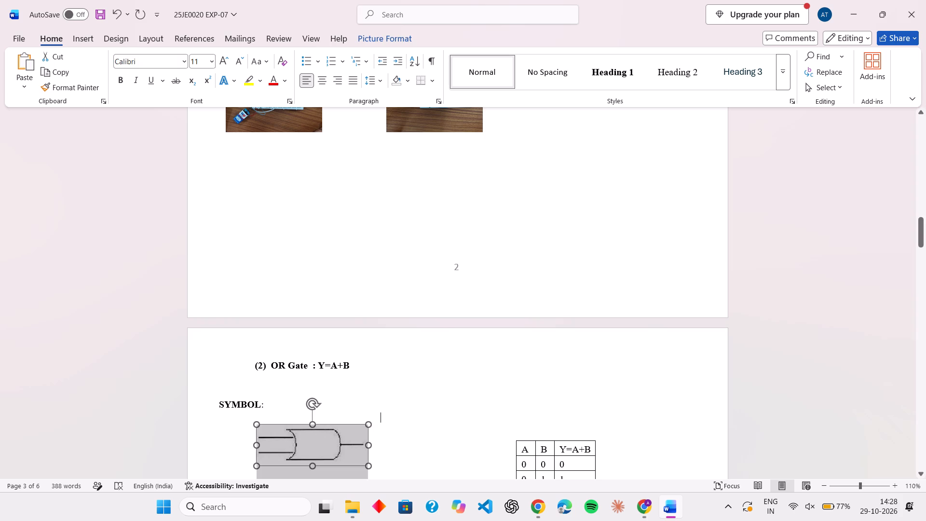
{"action": "left_click", "coordinate": [285, 405]}
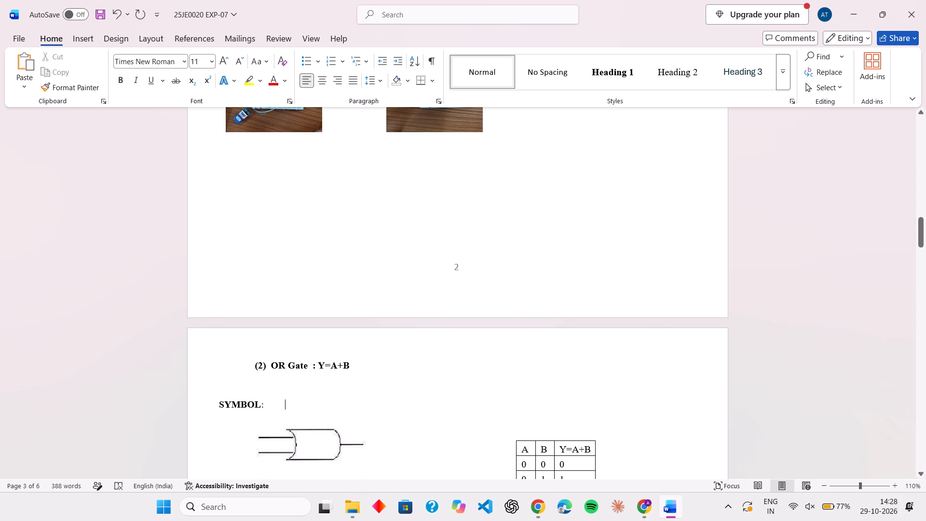
{"action": "key", "text": "Tab"}
{"action": "key", "text": "Tab"}
{"action": "key", "text": "Tab"}
{"action": "key", "text": "Tab"}
{"action": "key", "text": "Tab"}
{"action": "key", "text": "Tab"}
{"action": "key", "text": "Tab"}
{"action": "key", "text": "ctrl+v"}
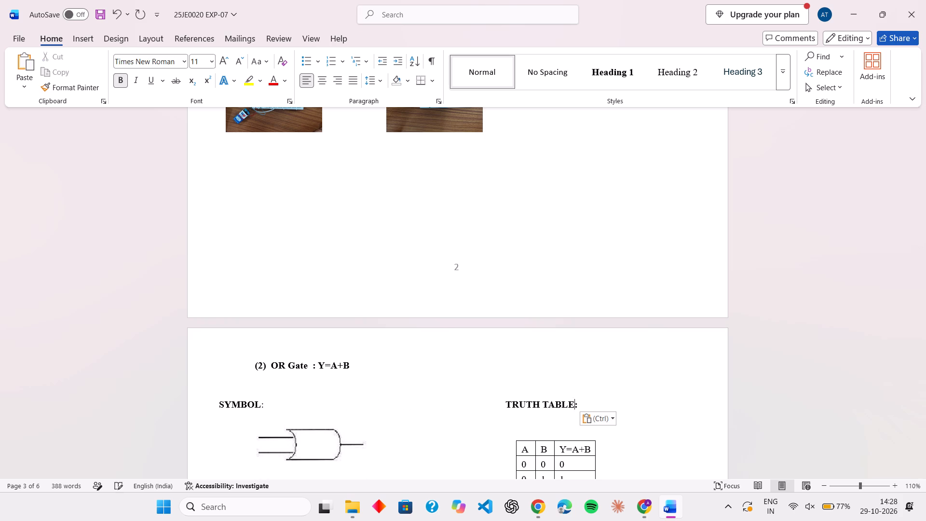
Remove the trailing hyphens from the AND gate's "SYMBOL:-" and "TRUTH TABLE:-" labels.
{"action": "scroll", "coordinate": [472, 416], "scroll_direction": "up", "scroll_amount": 1}
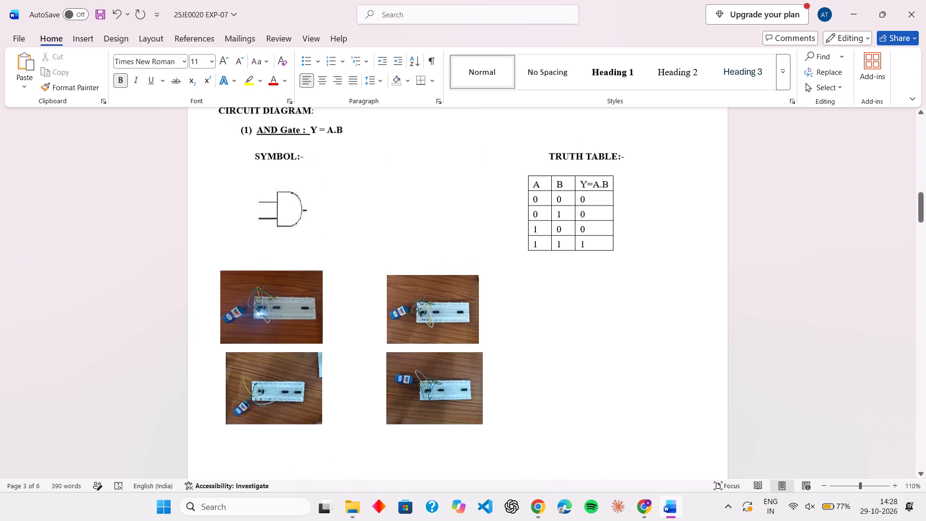
{"action": "scroll", "coordinate": [472, 416], "scroll_direction": "up", "scroll_amount": 1}
{"action": "left_click", "coordinate": [315, 213]}
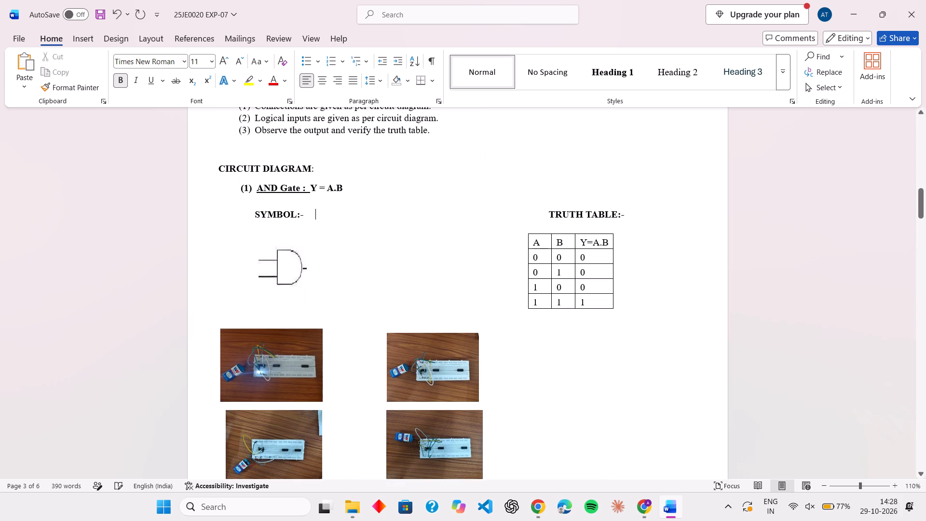
{"action": "left_click", "coordinate": [304, 212]}
{"action": "key", "text": "BackSpace"}
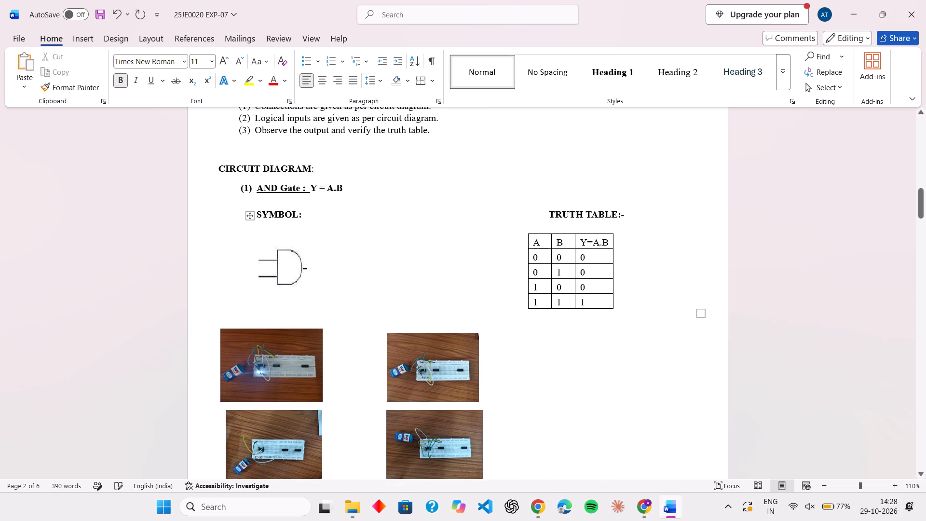
{"action": "left_click", "coordinate": [624, 215]}
{"action": "key", "text": "BackSpace"}
Remove the underline from the colon and space after "AND Gate" in heading (1), keeping only the gate name underlined.
{"action": "left_click_drag", "start_coordinate": [309, 191], "coordinate": [300, 191]}
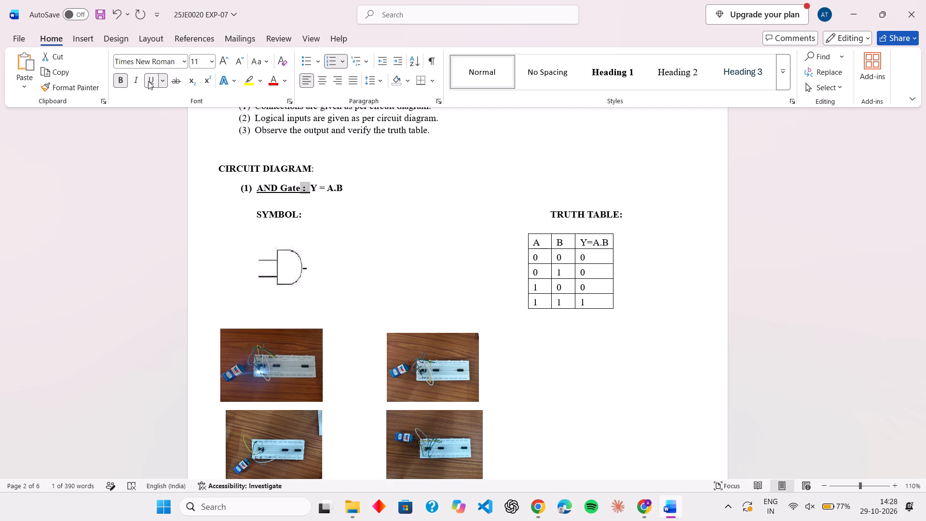
{"action": "left_click", "coordinate": [148, 81]}
{"action": "left_click", "coordinate": [335, 234]}
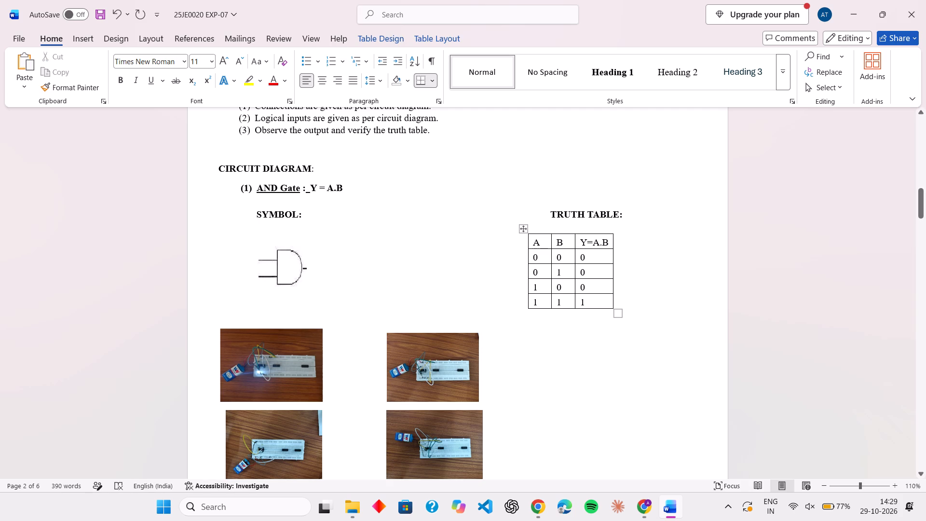
{"action": "left_click", "coordinate": [308, 191]}
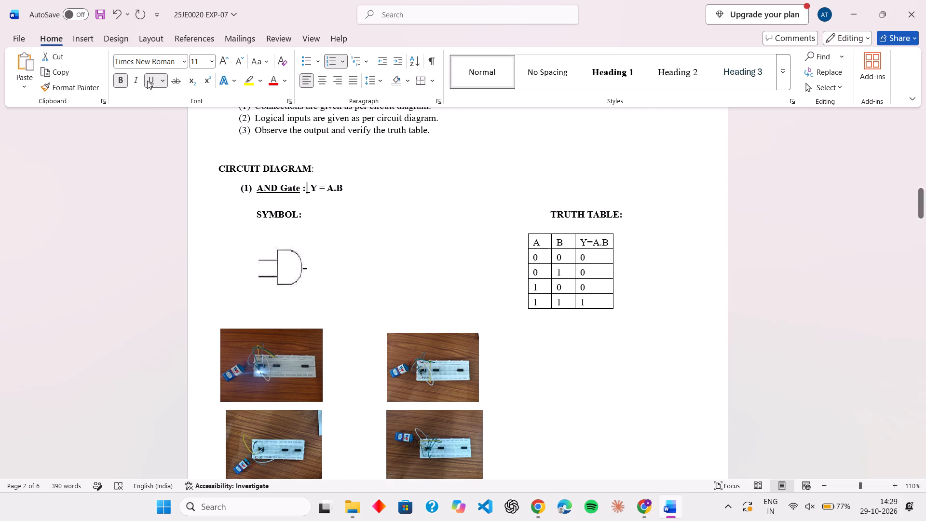
{"action": "left_click", "coordinate": [152, 82]}
{"action": "scroll", "coordinate": [324, 226], "scroll_direction": "up", "scroll_amount": 7, "text": "ctrl"}
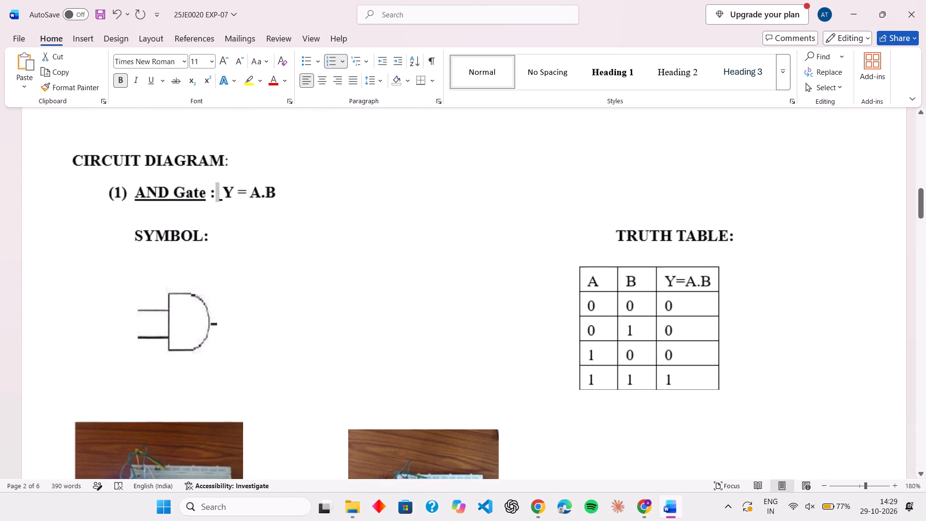
{"action": "left_click_drag", "start_coordinate": [223, 198], "coordinate": [214, 198]}
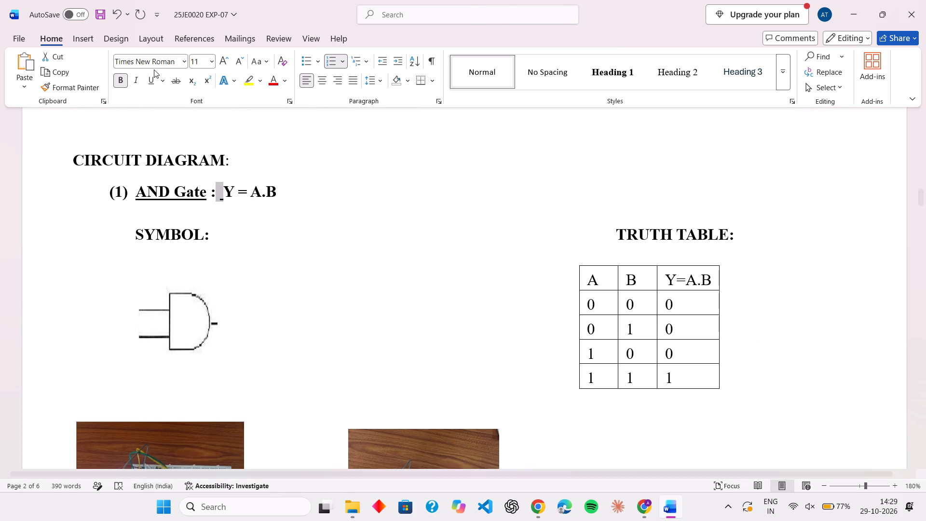
{"action": "left_click", "coordinate": [148, 75]}
{"action": "left_click", "coordinate": [148, 75]}
{"action": "left_click", "coordinate": [256, 256]}
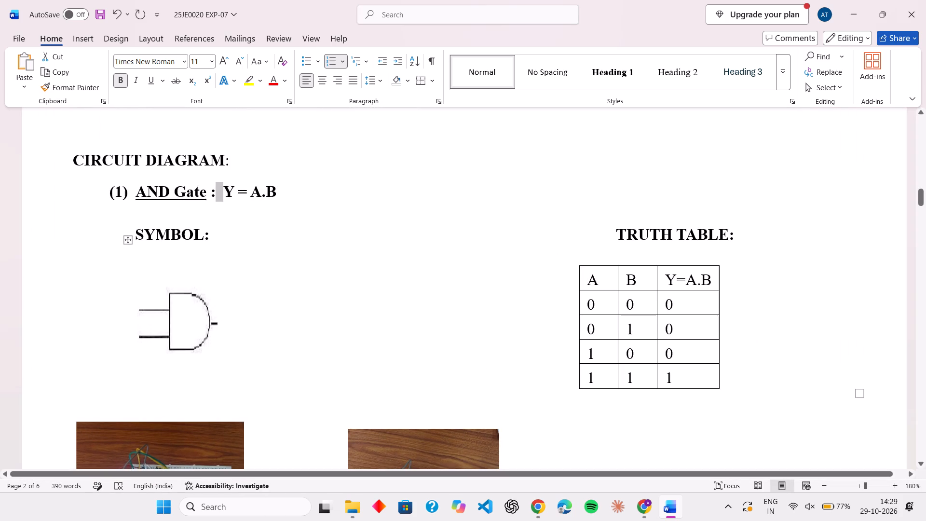
Underline only the words "OR Gate" in heading (2).
{"action": "scroll", "coordinate": [256, 256], "scroll_direction": "down", "scroll_amount": 4}
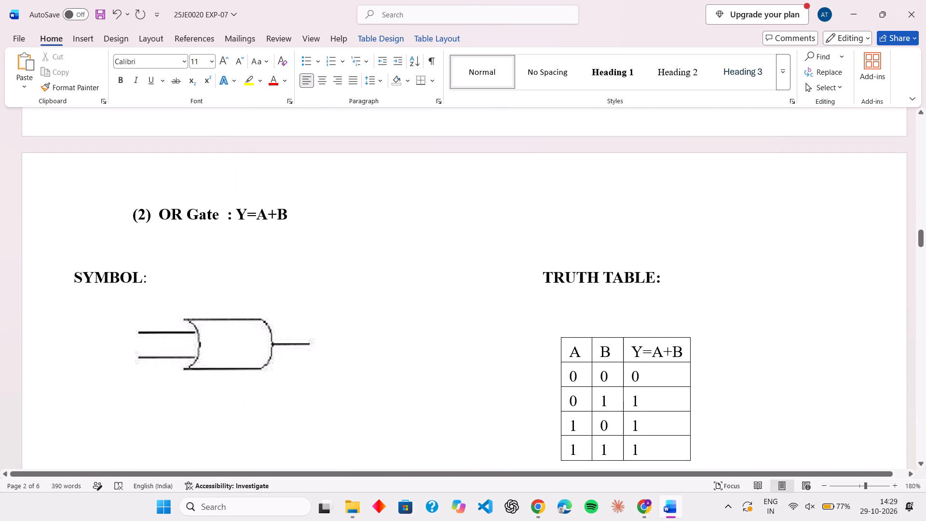
{"action": "left_click_drag", "start_coordinate": [218, 218], "coordinate": [161, 213]}
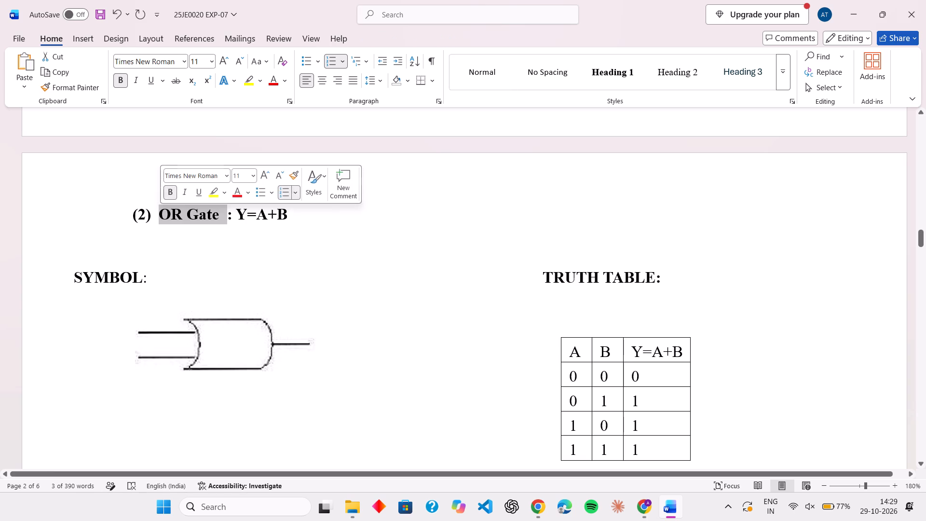
{"action": "left_click", "coordinate": [165, 216]}
{"action": "left_click_drag", "start_coordinate": [160, 212], "coordinate": [186, 221]}
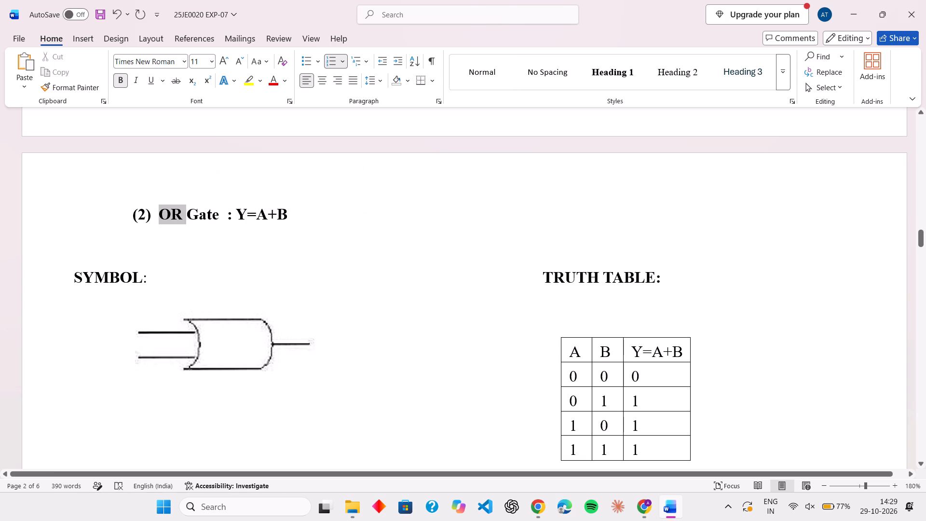
{"action": "left_click_drag", "start_coordinate": [186, 221], "coordinate": [199, 214]}
{"action": "left_click_drag", "start_coordinate": [199, 214], "coordinate": [217, 220]}
{"action": "left_click", "coordinate": [148, 77]}
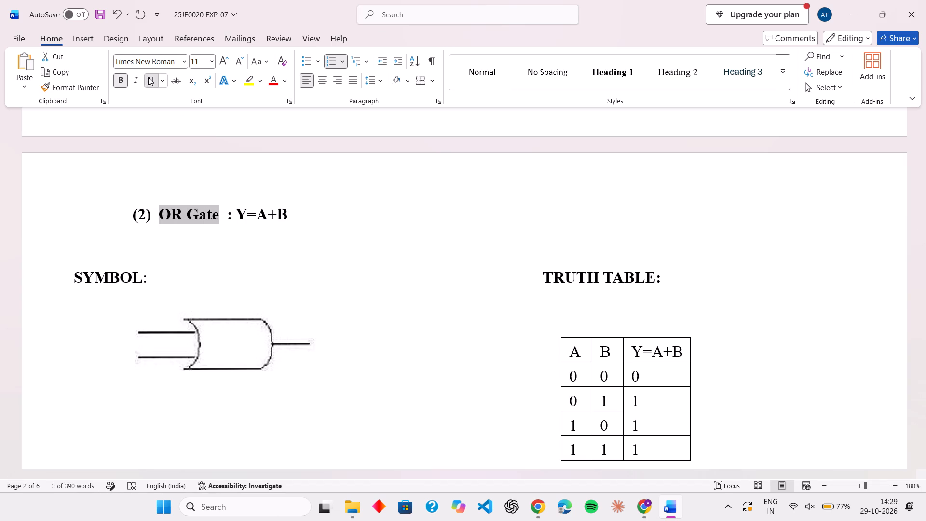
{"action": "left_click", "coordinate": [290, 247]}
Review the layout of the OR gate section and the gate sections that follow it, with several pages in view.
{"action": "scroll", "coordinate": [392, 344], "scroll_direction": "down", "scroll_amount": 2}
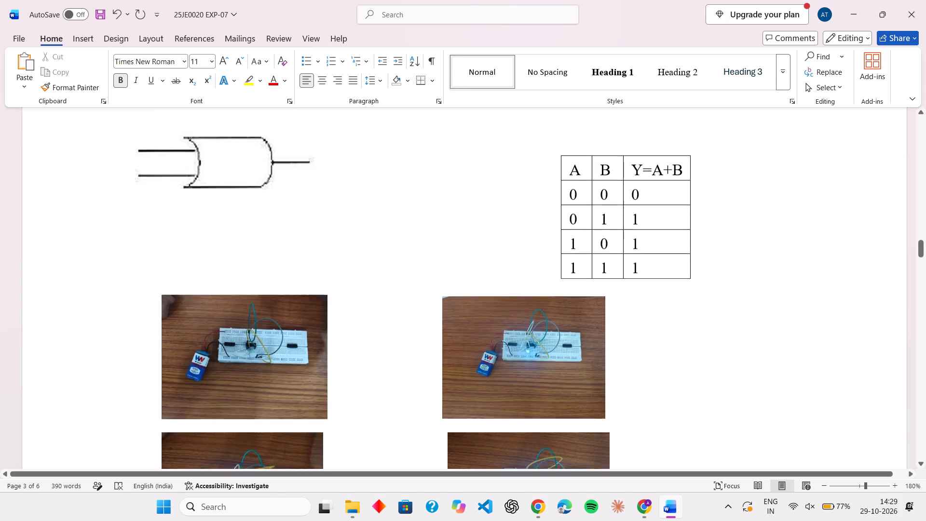
{"action": "scroll", "coordinate": [392, 344], "scroll_direction": "down", "scroll_amount": 3}
{"action": "scroll", "coordinate": [392, 344], "scroll_direction": "down", "scroll_amount": 7, "text": "ctrl"}
{"action": "scroll", "coordinate": [392, 344], "scroll_direction": "down", "scroll_amount": 1}
{"action": "scroll", "coordinate": [392, 344], "scroll_direction": "up", "scroll_amount": 2}
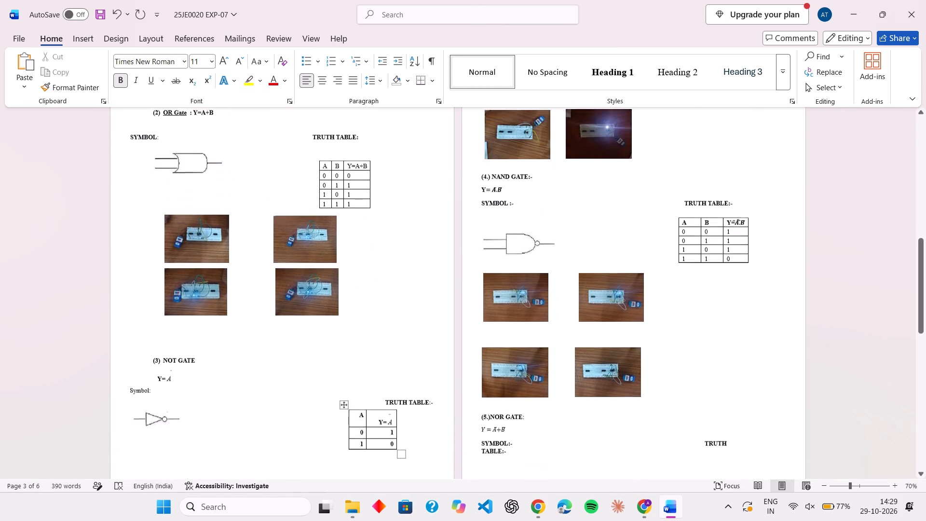
{"action": "scroll", "coordinate": [392, 344], "scroll_direction": "up", "scroll_amount": 2}
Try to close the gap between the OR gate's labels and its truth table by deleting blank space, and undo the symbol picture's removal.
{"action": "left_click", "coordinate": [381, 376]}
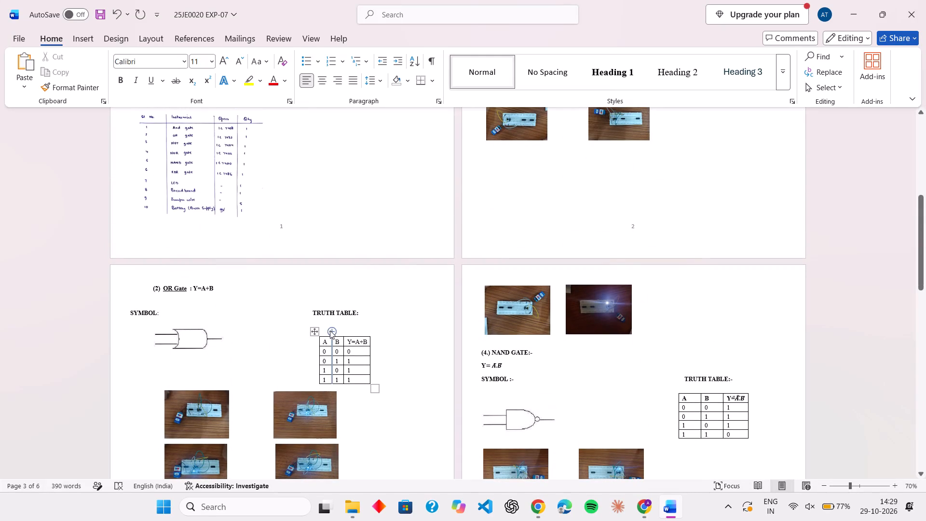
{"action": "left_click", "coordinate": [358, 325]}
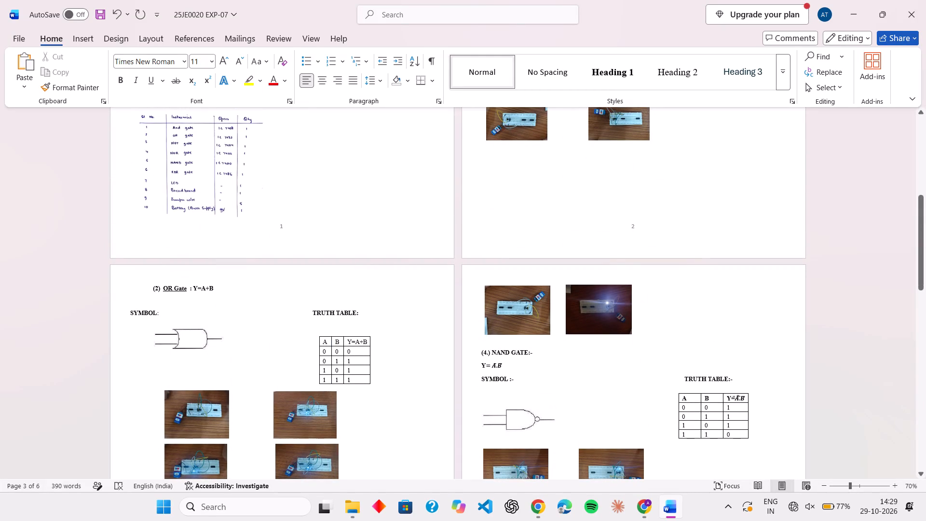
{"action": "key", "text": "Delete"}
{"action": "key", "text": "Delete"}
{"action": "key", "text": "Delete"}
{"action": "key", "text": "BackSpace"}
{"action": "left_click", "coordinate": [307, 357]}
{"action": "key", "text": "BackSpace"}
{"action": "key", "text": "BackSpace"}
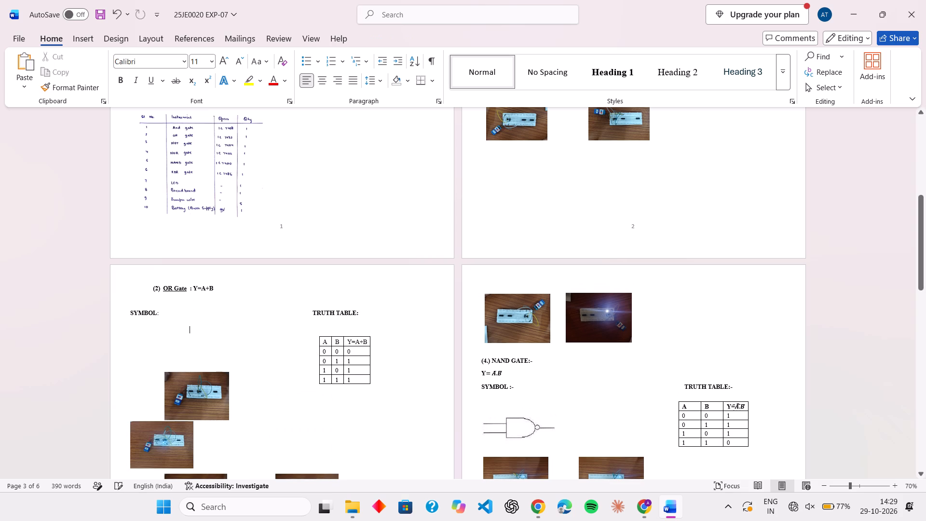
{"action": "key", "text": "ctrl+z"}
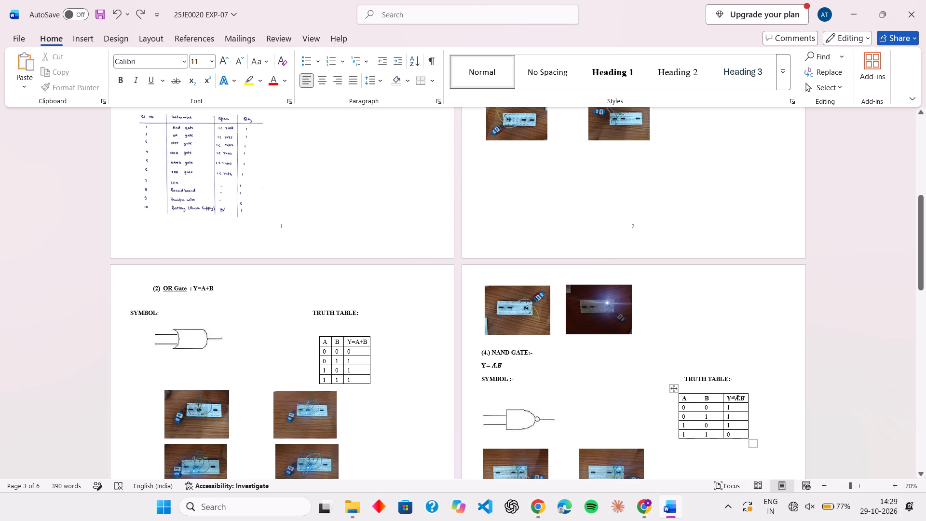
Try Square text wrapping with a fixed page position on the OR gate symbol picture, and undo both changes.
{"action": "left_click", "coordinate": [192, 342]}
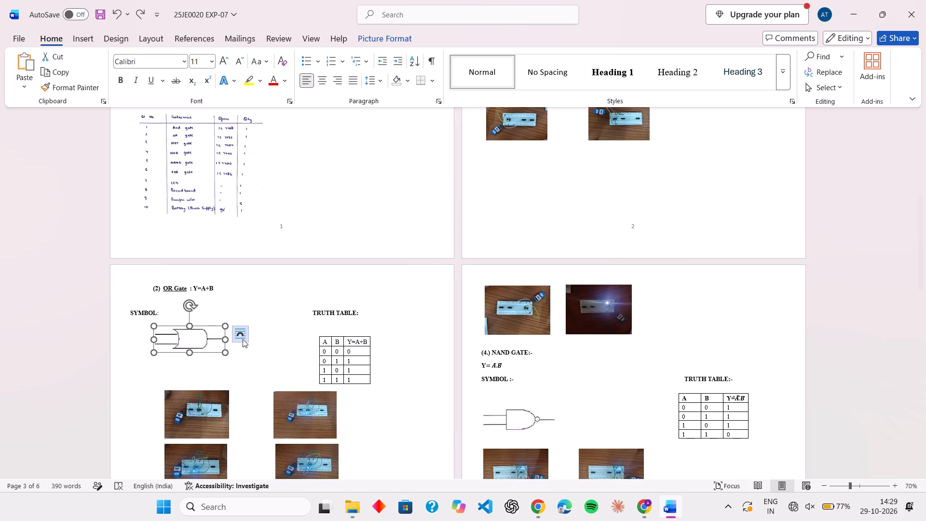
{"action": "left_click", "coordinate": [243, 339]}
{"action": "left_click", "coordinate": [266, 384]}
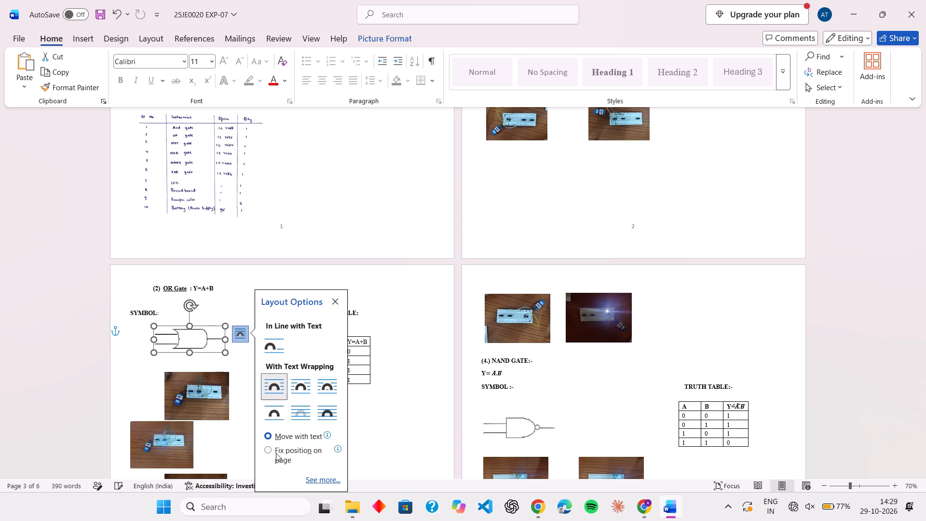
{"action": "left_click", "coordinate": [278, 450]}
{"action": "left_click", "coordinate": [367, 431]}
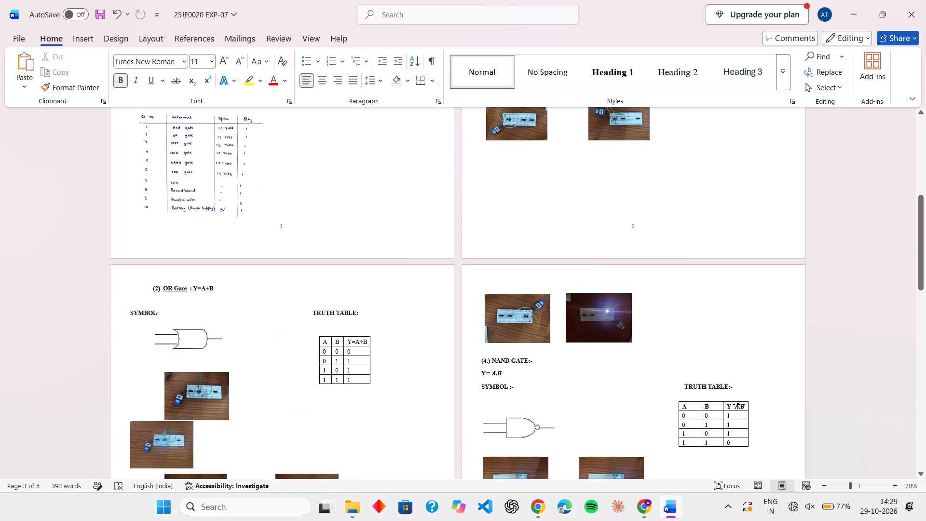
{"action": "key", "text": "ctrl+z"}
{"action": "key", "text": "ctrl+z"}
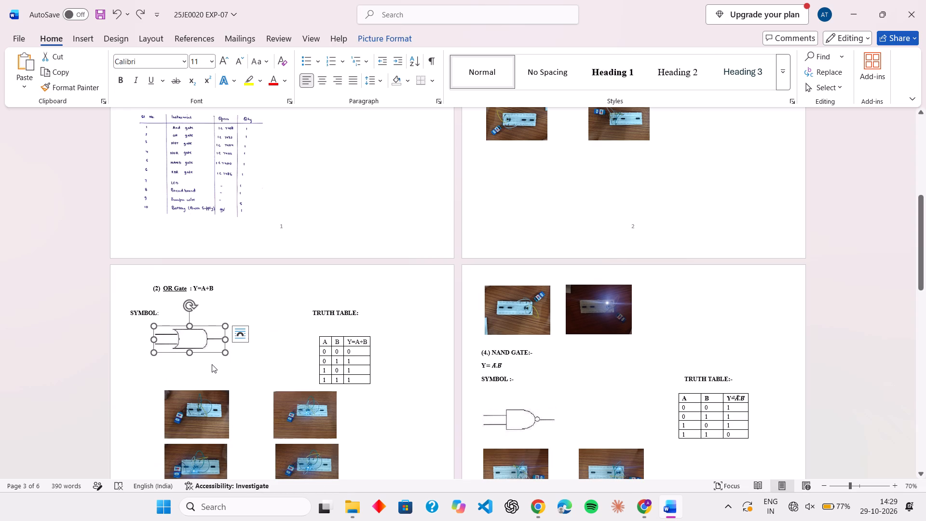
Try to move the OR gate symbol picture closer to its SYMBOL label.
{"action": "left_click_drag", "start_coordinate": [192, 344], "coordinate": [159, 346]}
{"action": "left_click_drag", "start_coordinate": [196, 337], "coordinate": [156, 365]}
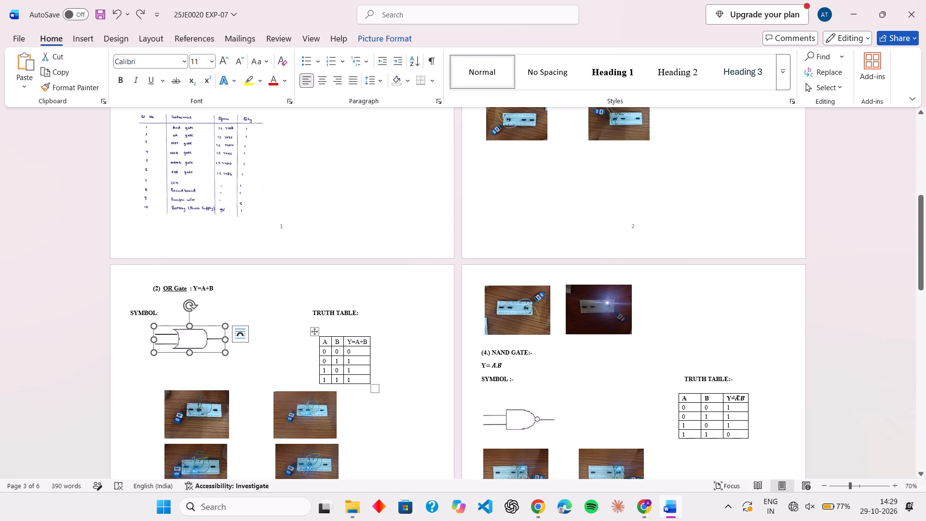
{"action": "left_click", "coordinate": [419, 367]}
Delete the overbar line above Y= A in the NOT gate section and pull the equation up onto the heading's line.
{"action": "scroll", "coordinate": [419, 367], "scroll_direction": "down", "scroll_amount": 3}
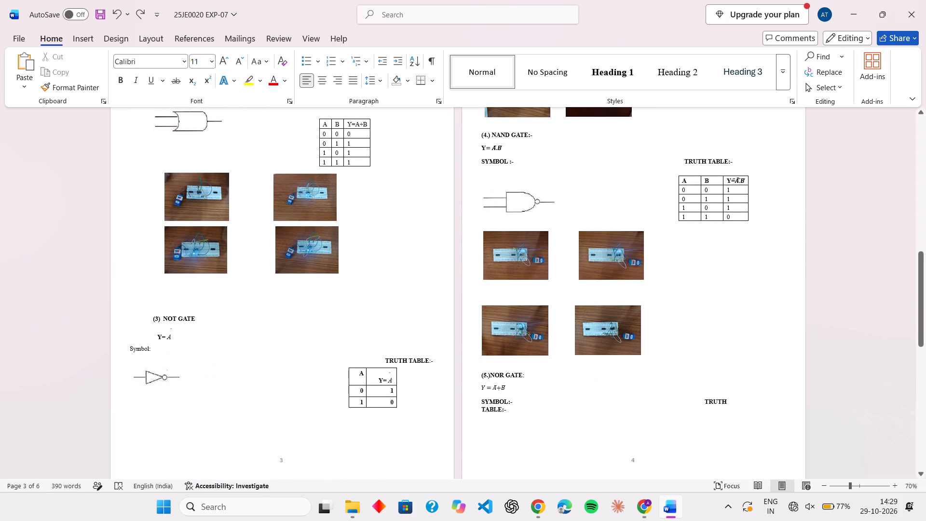
{"action": "scroll", "coordinate": [173, 328], "scroll_direction": "up", "scroll_amount": 6, "text": "ctrl"}
{"action": "scroll", "coordinate": [173, 328], "scroll_direction": "down", "scroll_amount": 1}
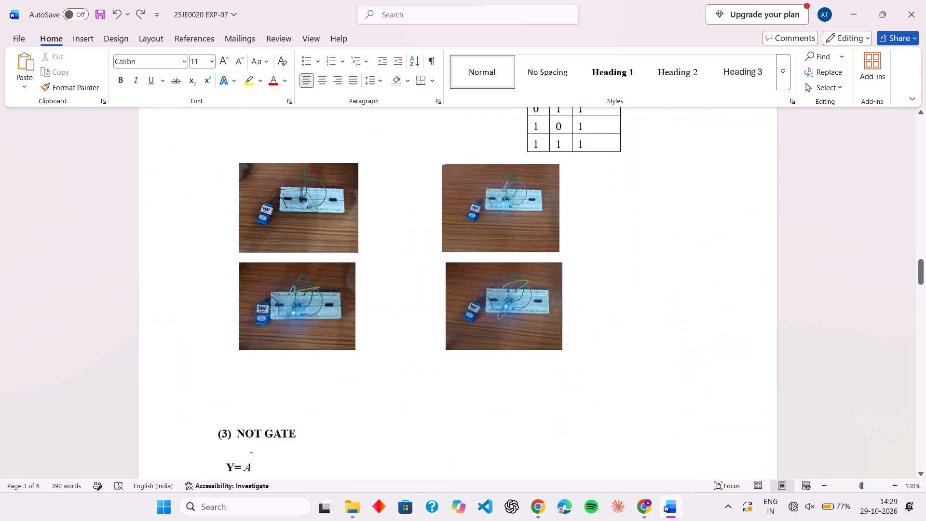
{"action": "scroll", "coordinate": [173, 328], "scroll_direction": "down", "scroll_amount": 1}
{"action": "left_click", "coordinate": [256, 180]}
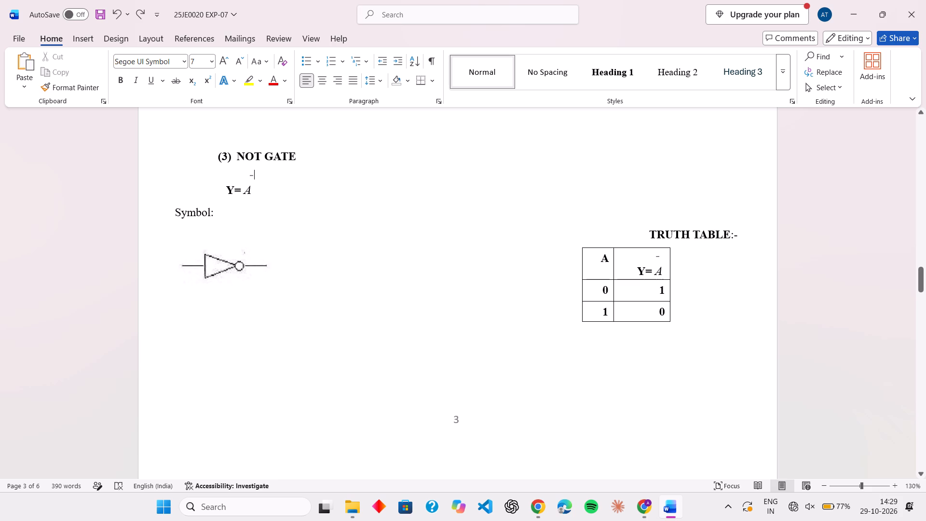
{"action": "key", "text": "BackSpace"}
{"action": "key", "text": "BackSpace"}
{"action": "key", "text": "BackSpace"}
{"action": "key", "text": "BackSpace"}
{"action": "key", "text": "BackSpace"}
{"action": "key", "text": "BackSpace"}
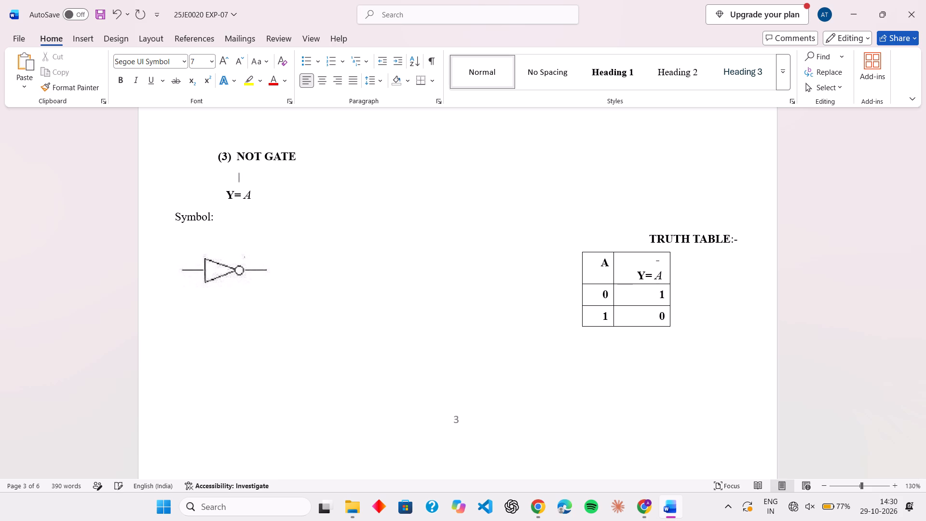
{"action": "key", "text": "BackSpace"}
{"action": "key", "text": "Delete"}
{"action": "key", "text": "Delete"}
{"action": "key", "text": "Delete"}
{"action": "key", "text": "Delete"}
{"action": "key", "text": "BackSpace"}
{"action": "key", "text": "BackSpace"}
{"action": "key", "text": "BackSpace"}
{"action": "key", "text": "BackSpace"}
{"action": "key", "text": "BackSpace"}
{"action": "key", "text": "BackSpace"}
{"action": "key", "text": "BackSpace"}
{"action": "key", "text": "BackSpace"}
{"action": "key", "text": "BackSpace"}
{"action": "key", "text": "BackSpace"}
{"action": "key", "text": "BackSpace"}
{"action": "key", "text": "BackSpace"}
{"action": "key", "text": "BackSpace"}
{"action": "key", "text": "BackSpace"}
{"action": "key", "text": "BackSpace"}
{"action": "key", "text": "BackSpace"}
{"action": "key", "text": "BackSpace"}
{"action": "key", "text": "BackSpace"}
{"action": "key", "text": "BackSpace"}
{"action": "key", "text": "BackSpace"}
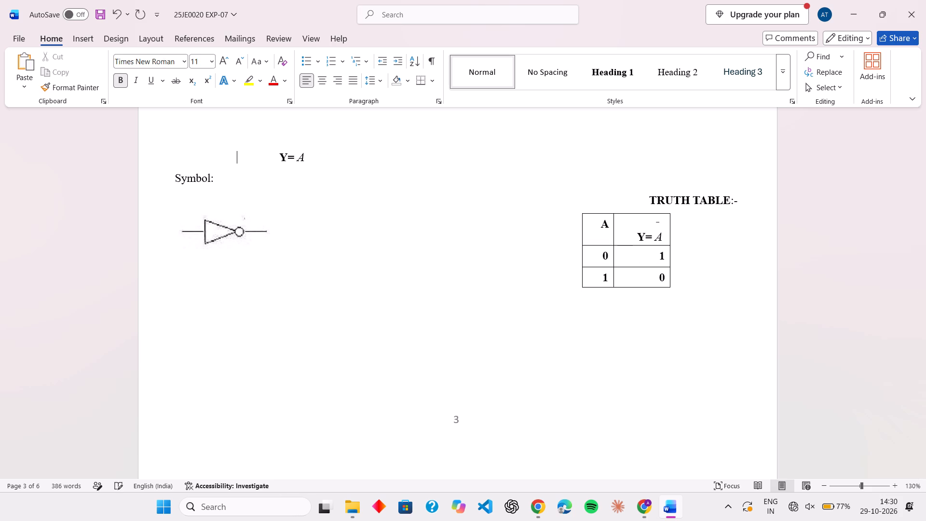
Undo the excess deletions until the heading text "(3) NOT GATE" is restored in front of Y= A.
{"action": "key", "text": "ctrl+z"}
{"action": "key", "text": "ctrl+z"}
{"action": "key", "text": "ctrl+z"}
{"action": "key", "text": "ctrl+z"}
{"action": "key", "text": "ctrl+z"}
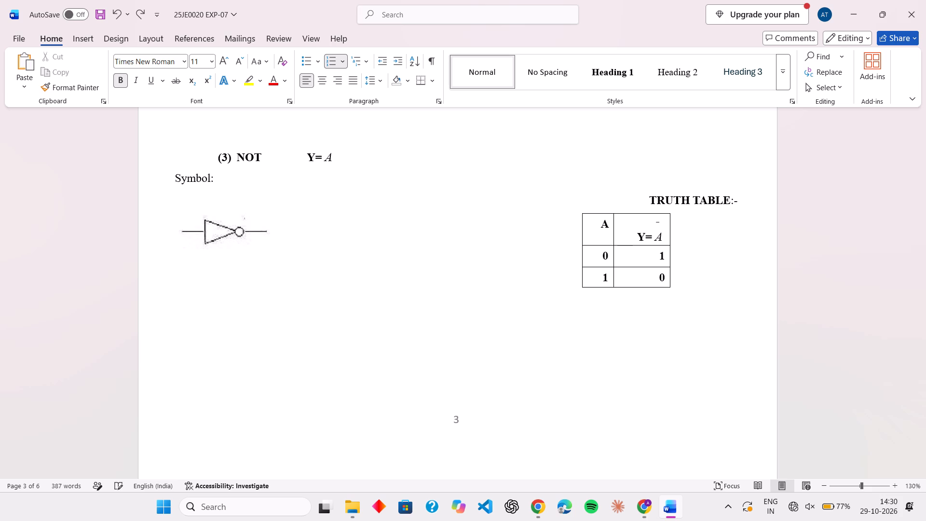
{"action": "key", "text": "ctrl+z"}
{"action": "key", "text": "ctrl+z"}
{"action": "key", "text": "ctrl+z"}
{"action": "key", "text": "ctrl+z"}
{"action": "key", "text": "ctrl+z"}
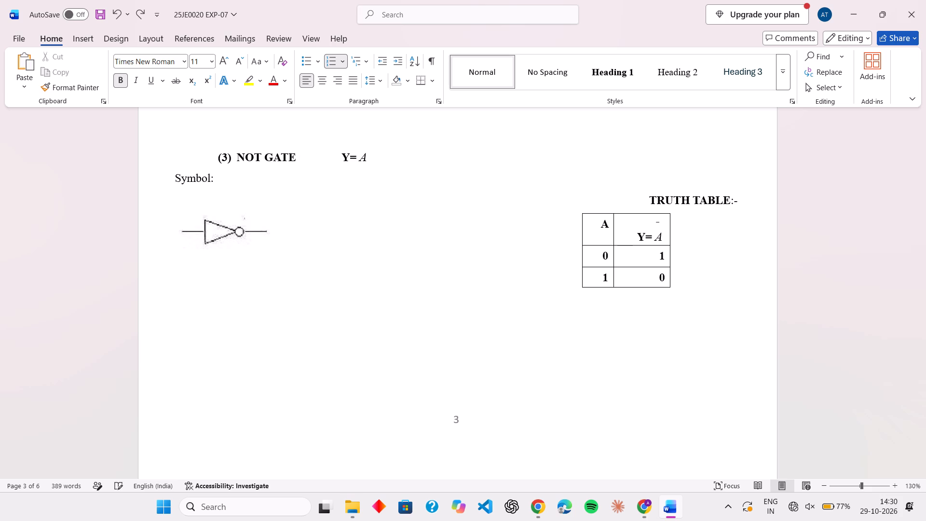
Add a colon after NOT GATE and close the gap before the equation, so the line reads "(3) NOT GATE : Y= A".
{"action": "key", "text": "shift+colon"}
{"action": "key", "text": "Delete"}
{"action": "key", "text": "Delete"}
{"action": "key", "text": "Delete"}
{"action": "key", "text": "Delete"}
{"action": "key", "text": "Delete"}
{"action": "key", "text": "Delete"}
{"action": "key", "text": "Delete"}
{"action": "key", "text": "Delete"}
{"action": "key", "text": "Delete"}
{"action": "key", "text": "Delete"}
{"action": "key", "text": "Delete"}
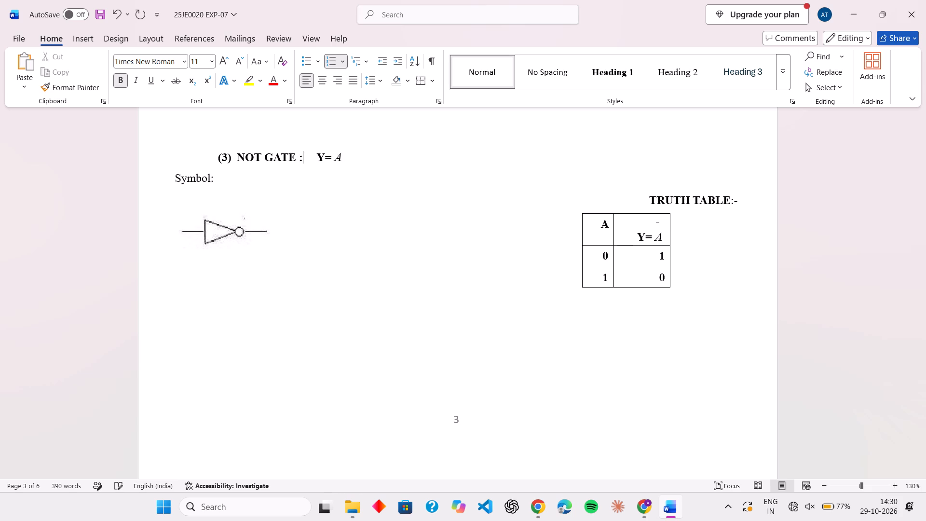
{"action": "key", "text": "Delete"}
{"action": "key", "text": "Delete"}
{"action": "key", "text": "Delete"}
Correct "gats," to "gates." at the end of the first sentence in the THEORY section.
{"action": "scroll", "coordinate": [256, 180], "scroll_direction": "up", "scroll_amount": 2}
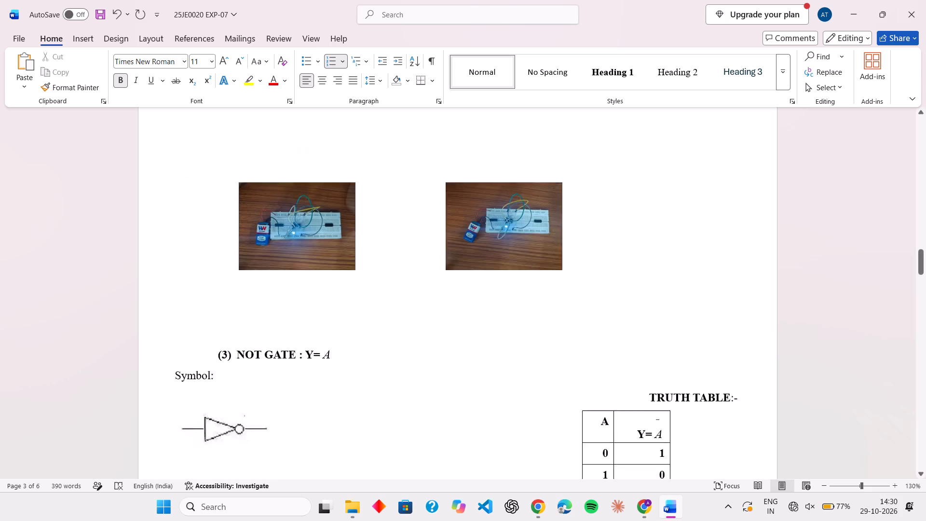
{"action": "scroll", "coordinate": [256, 180], "scroll_direction": "up", "scroll_amount": 5}
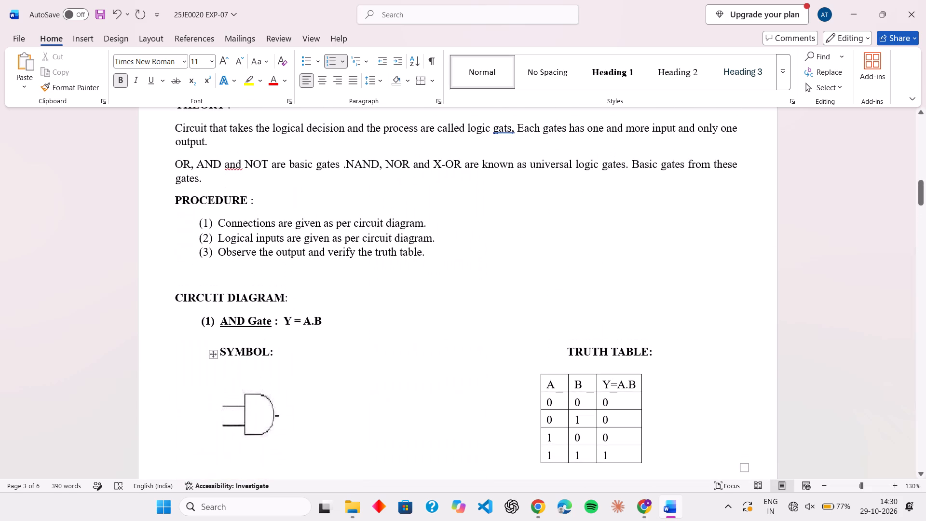
{"action": "scroll", "coordinate": [279, 304], "scroll_direction": "up", "scroll_amount": 1}
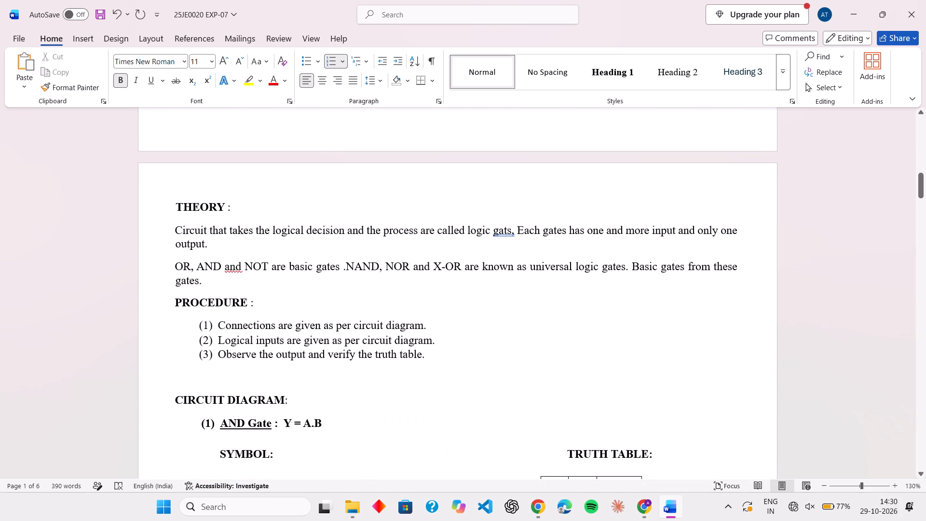
{"action": "scroll", "coordinate": [243, 283], "scroll_direction": "up", "scroll_amount": 2}
{"action": "scroll", "coordinate": [243, 283], "scroll_direction": "down", "scroll_amount": 1}
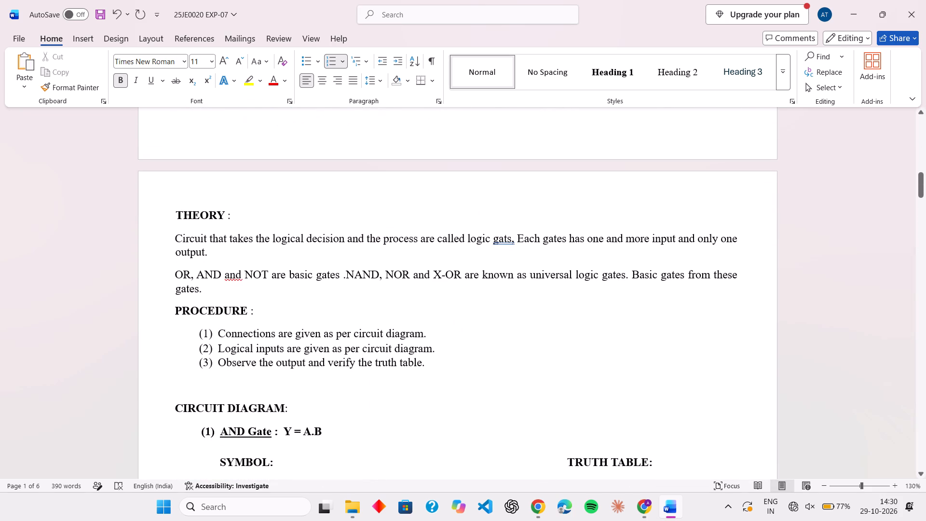
{"action": "left_click", "coordinate": [507, 239]}
{"action": "key", "text": "e"}
{"action": "key", "text": "Delete"}
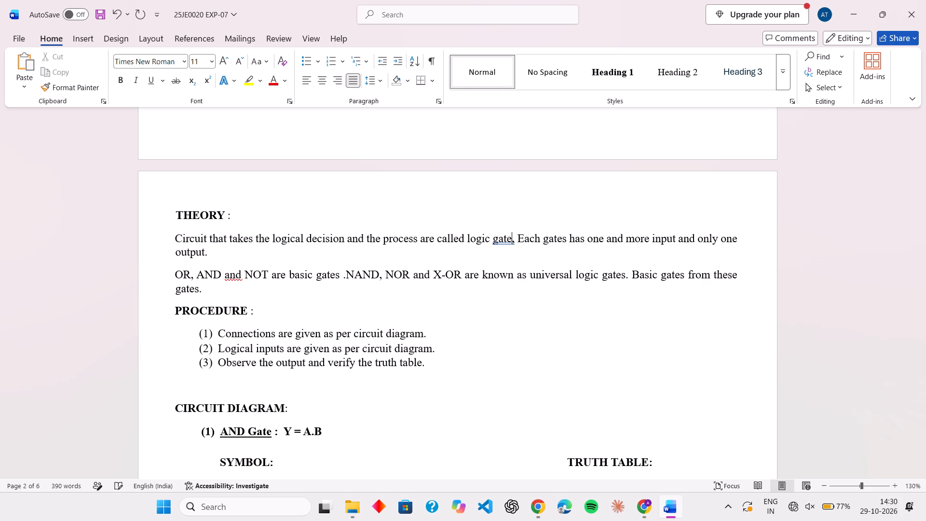
{"action": "key", "text": "BackSpace"}
{"action": "key", "text": "BackSpace"}
{"action": "key", "text": "BackSpace"}
{"action": "key", "text": "Delete"}
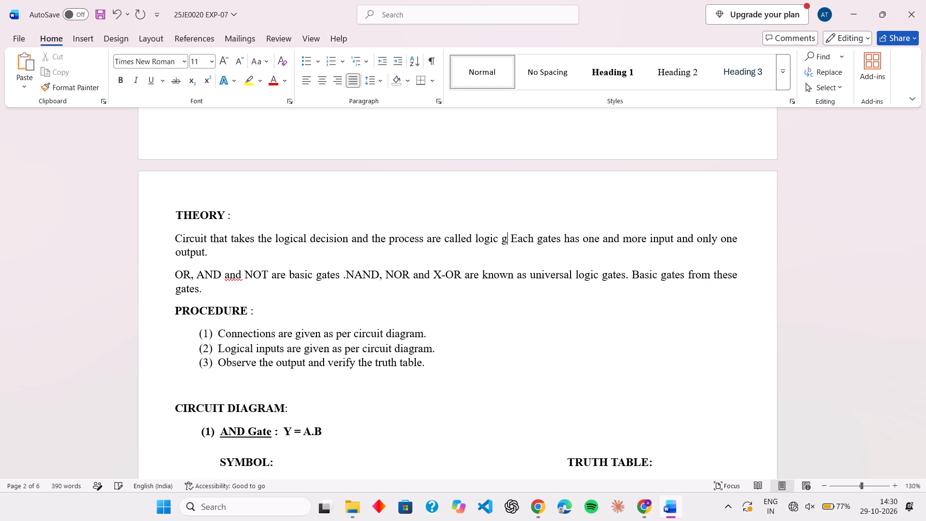
{"action": "key", "text": "BackSpace"}
{"action": "key", "text": "t"}
{"action": "key", "text": "BackSpace"}
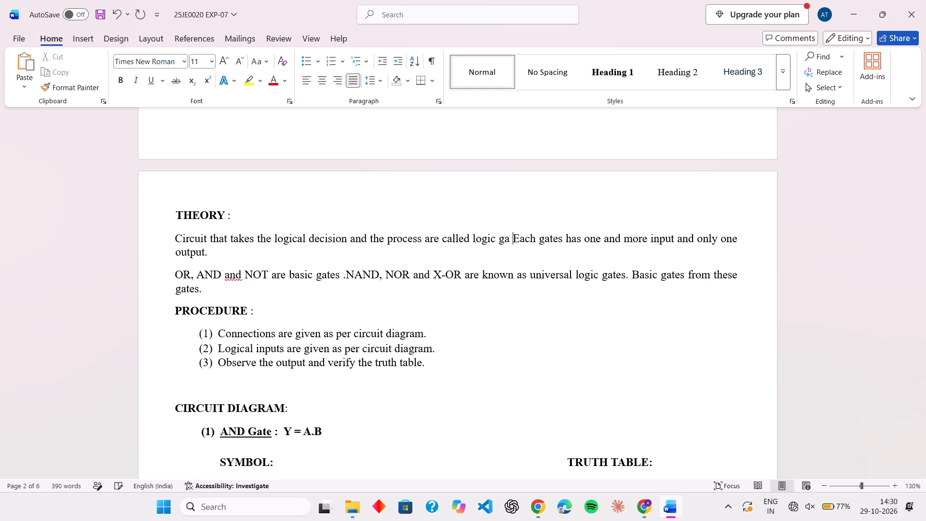
{"action": "type", "text": "tes"}
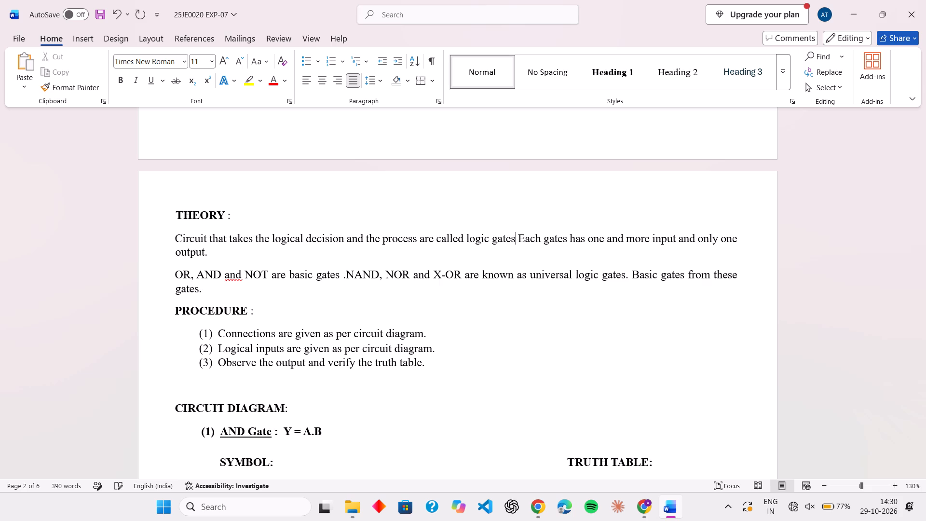
{"action": "key", "text": "period"}
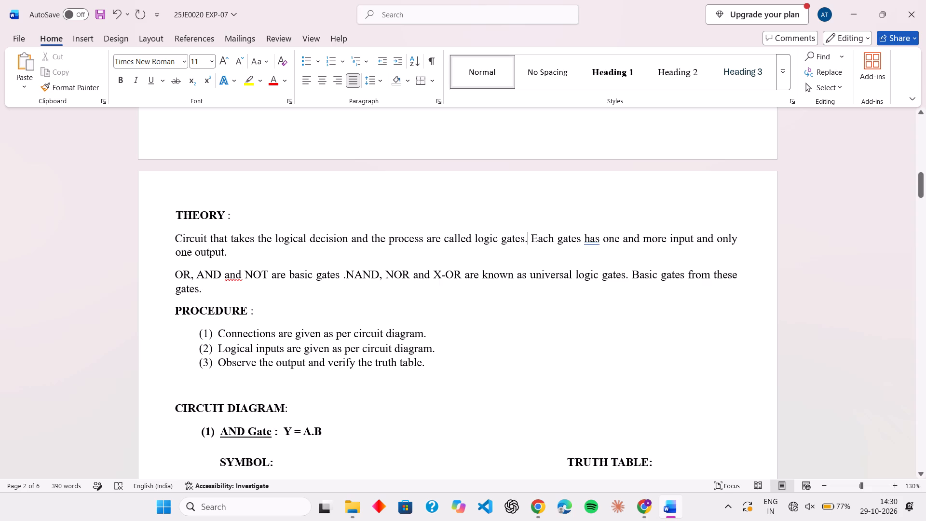
Change "Each gates" to "Each gate" in the THEORY section's second sentence.
{"action": "left_click", "coordinate": [580, 237]}
{"action": "key", "text": "BackSpace"}
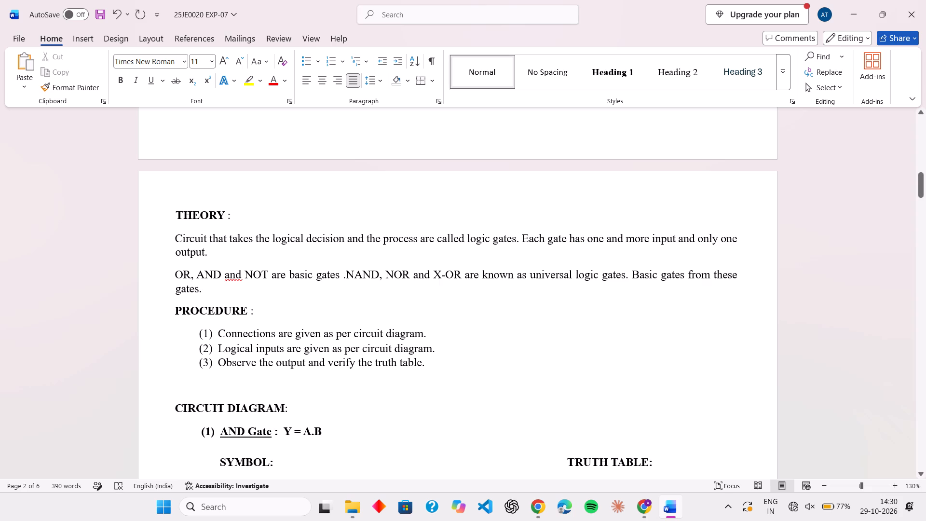
Review the report from the apparatus table and handwritten notes through the theory, AND, OR and NOT gate sections.
{"action": "scroll", "coordinate": [290, 267], "scroll_direction": "up", "scroll_amount": 5}
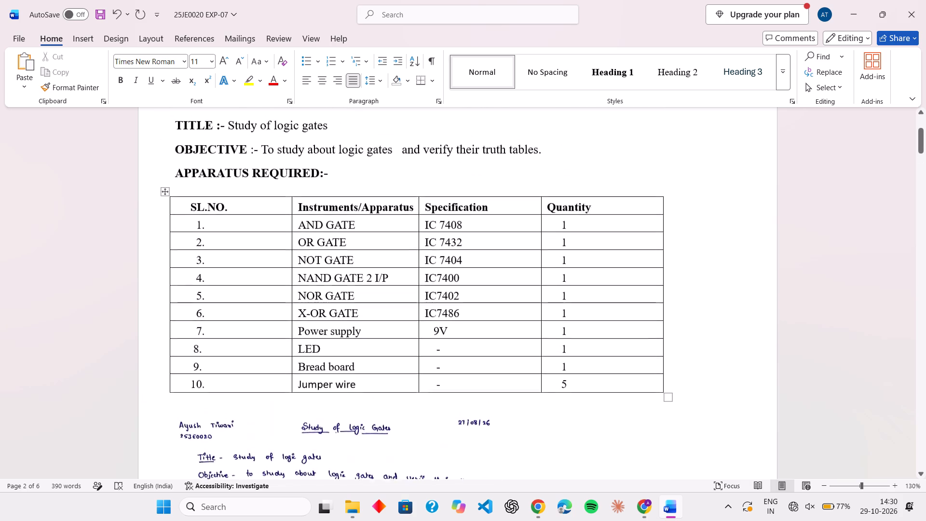
{"action": "scroll", "coordinate": [290, 267], "scroll_direction": "down", "scroll_amount": 1}
{"action": "scroll", "coordinate": [290, 267], "scroll_direction": "up", "scroll_amount": 2}
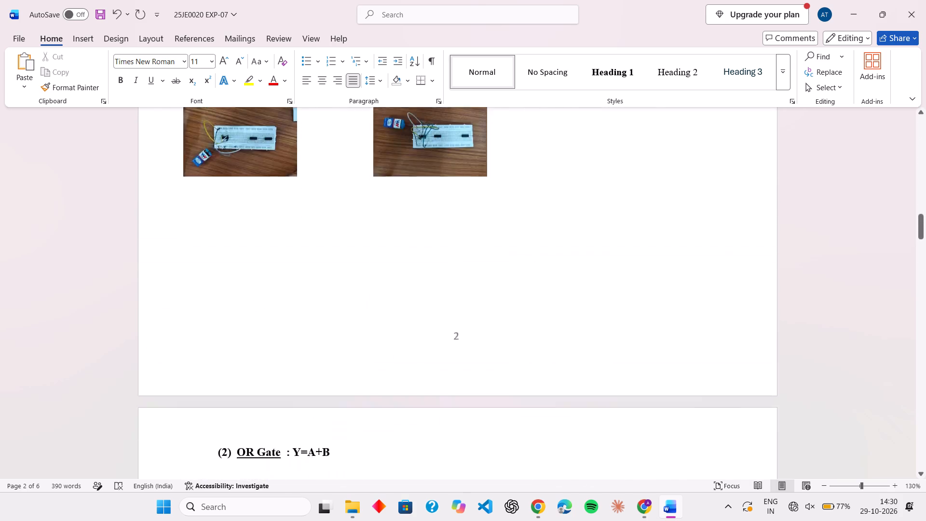
{"action": "scroll", "coordinate": [290, 267], "scroll_direction": "up", "scroll_amount": 7}
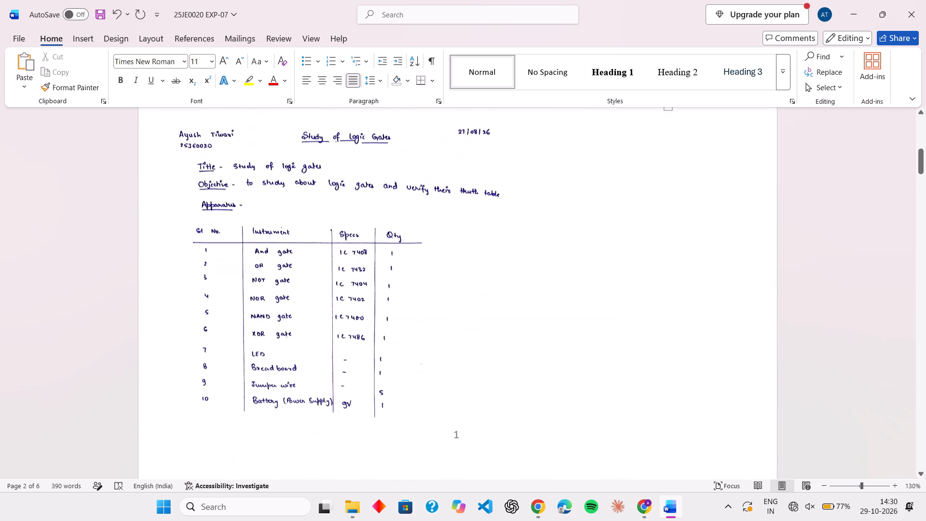
{"action": "scroll", "coordinate": [290, 267], "scroll_direction": "up", "scroll_amount": 1}
{"action": "scroll", "coordinate": [290, 267], "scroll_direction": "down", "scroll_amount": 4}
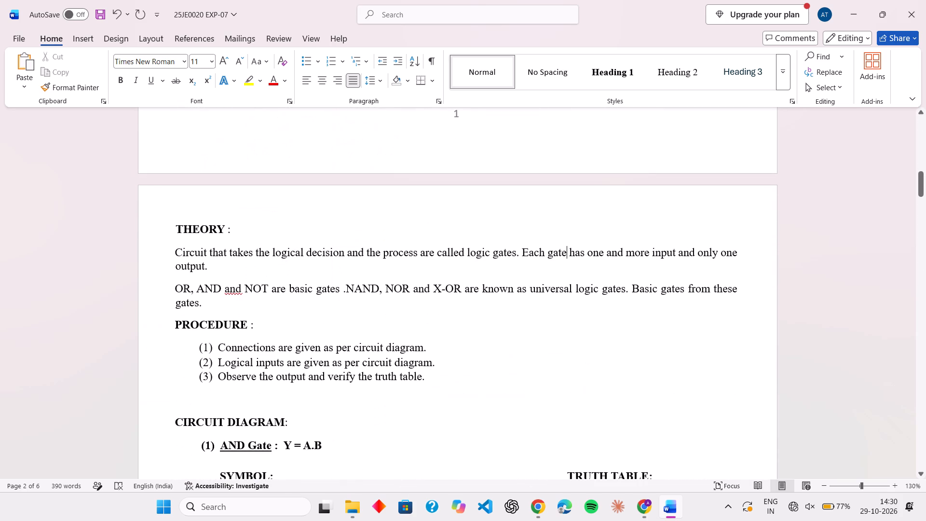
{"action": "scroll", "coordinate": [249, 304], "scroll_direction": "down", "scroll_amount": 1}
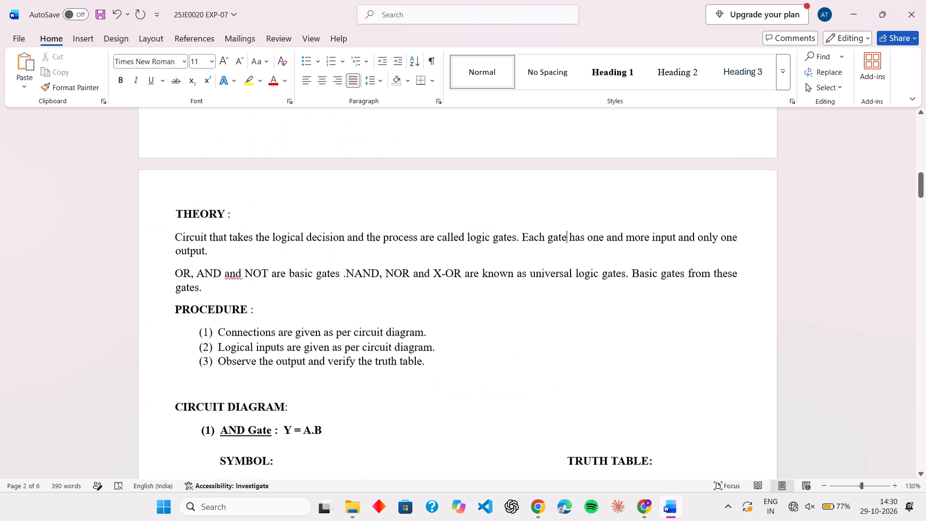
{"action": "scroll", "coordinate": [249, 304], "scroll_direction": "down", "scroll_amount": 1}
{"action": "left_click", "coordinate": [249, 304]}
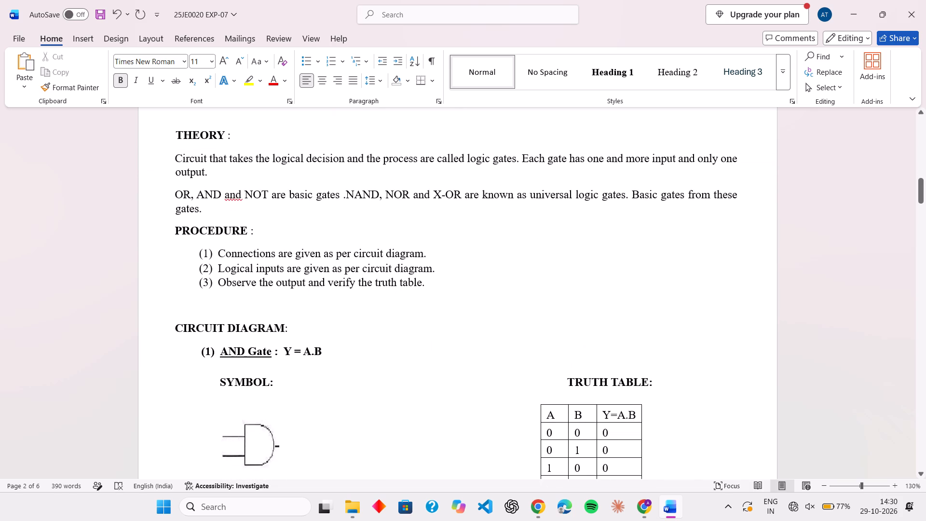
{"action": "scroll", "coordinate": [262, 272], "scroll_direction": "down", "scroll_amount": 4}
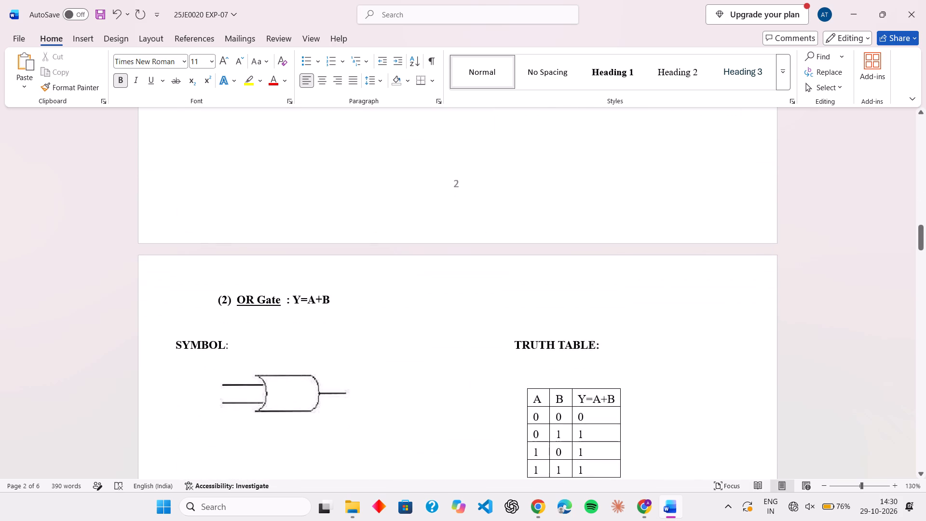
{"action": "scroll", "coordinate": [262, 272], "scroll_direction": "down", "scroll_amount": 3}
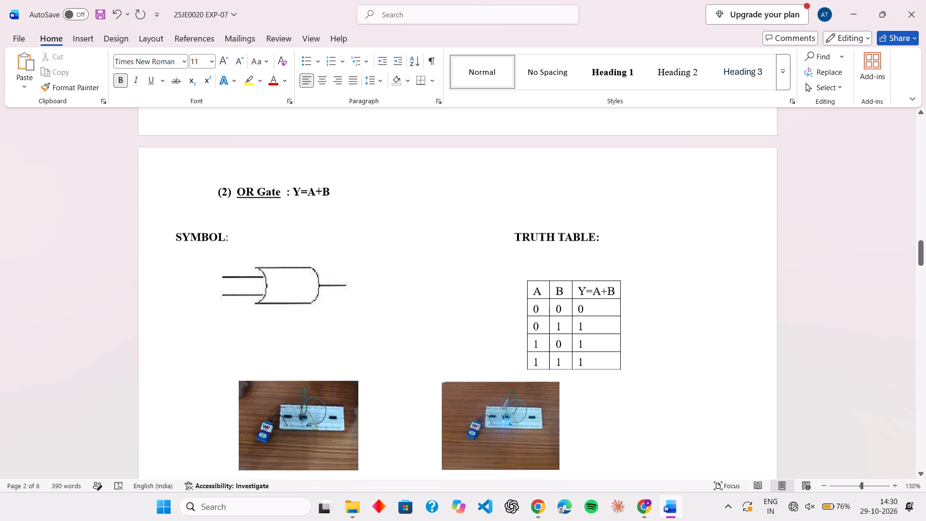
{"action": "scroll", "coordinate": [262, 272], "scroll_direction": "down", "scroll_amount": 4}
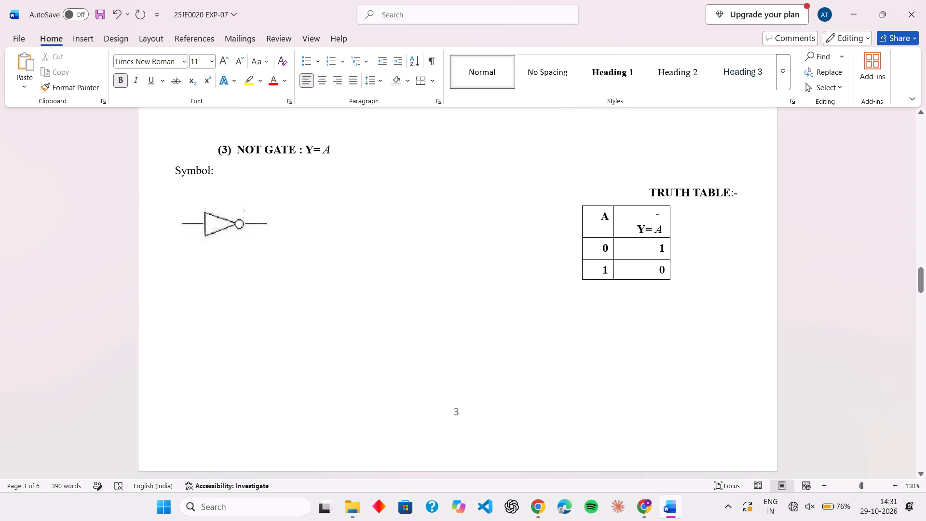
Remove the stray dash and blank line above the equation in the NOT gate truth table header, and space it as "Y = A".
{"action": "left_click", "coordinate": [659, 212]}
{"action": "key", "text": "BackSpace"}
{"action": "key", "text": "BackSpace"}
{"action": "key", "text": "BackSpace"}
{"action": "key", "text": "BackSpace"}
{"action": "key", "text": "BackSpace"}
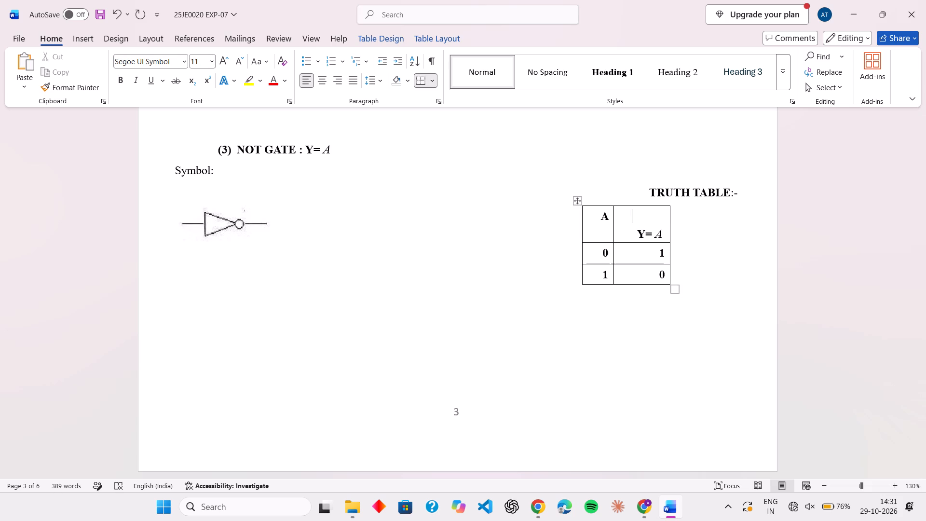
{"action": "key", "text": "Delete"}
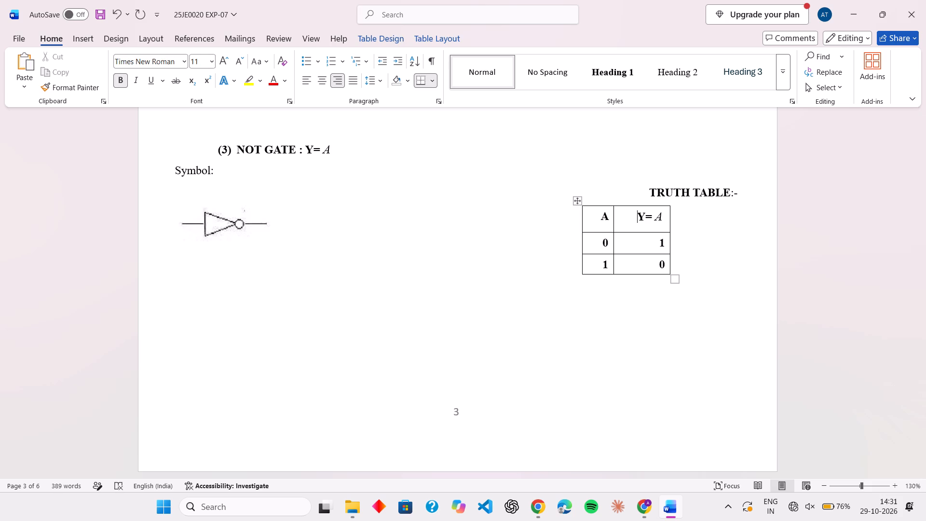
{"action": "key", "text": "BackSpace"}
{"action": "key", "text": "BackSpace"}
{"action": "key", "text": "BackSpace"}
{"action": "key", "text": "BackSpace"}
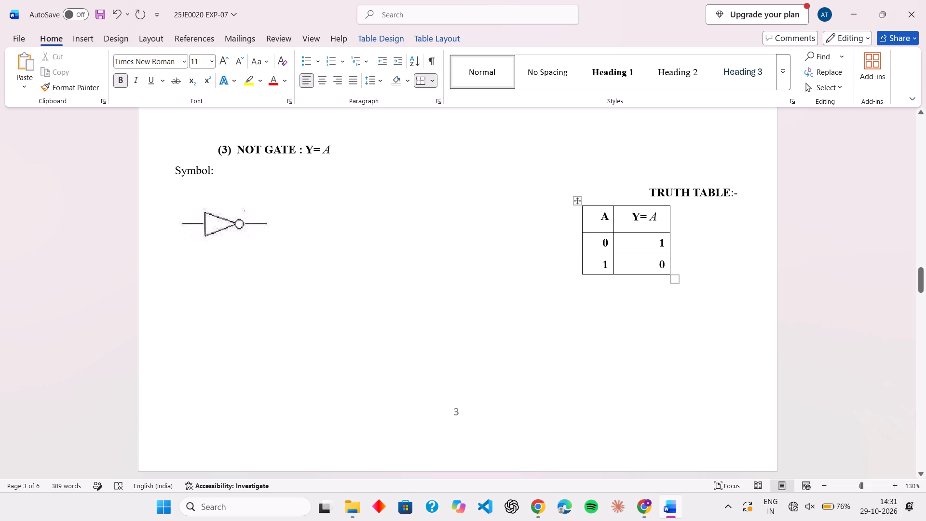
{"action": "left_click", "coordinate": [640, 218]}
{"action": "key", "text": "space"}
Select the A in the NOT gate truth table header and search the commands for "put bar on a letter".
{"action": "left_click", "coordinate": [658, 216]}
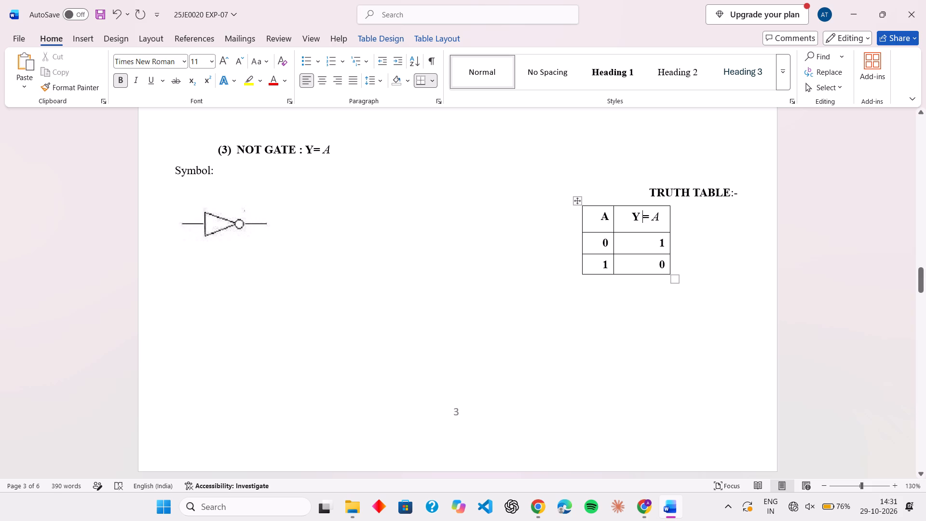
{"action": "left_click", "coordinate": [658, 216]}
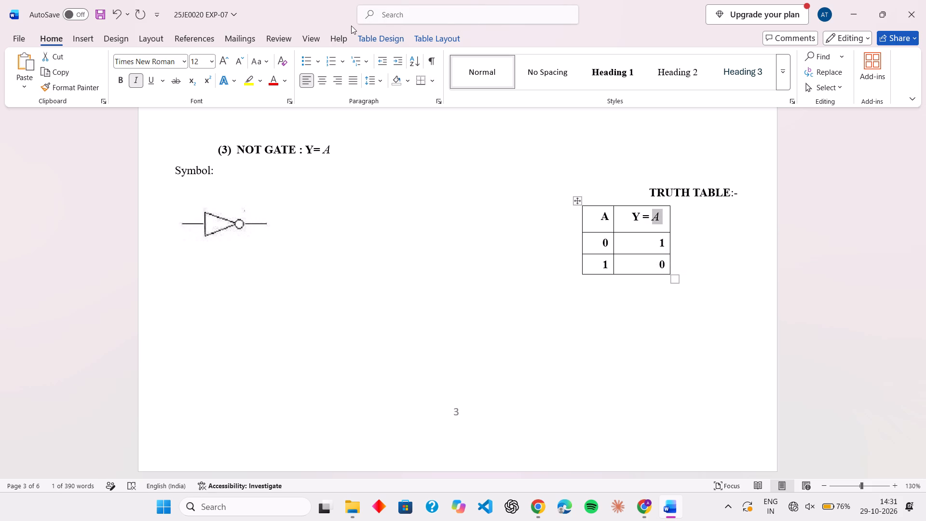
{"action": "left_click", "coordinate": [338, 31]}
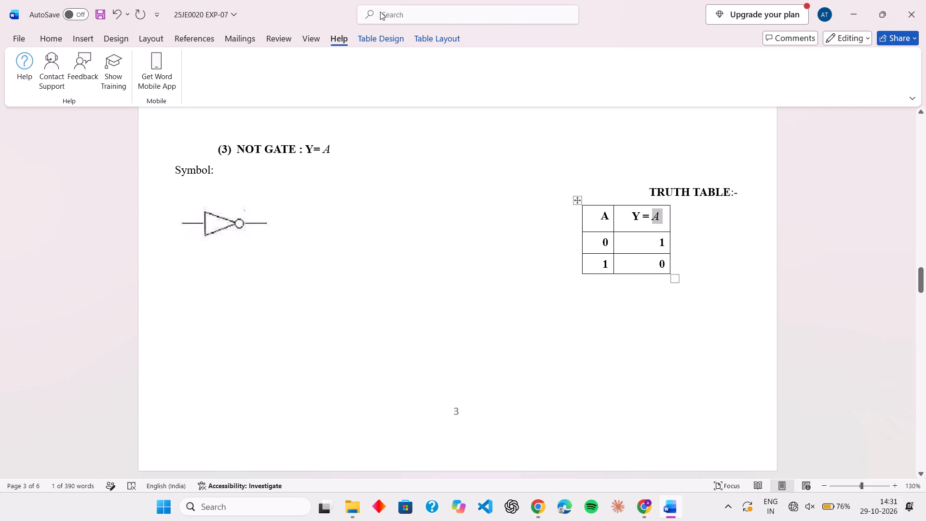
{"action": "left_click", "coordinate": [386, 11]}
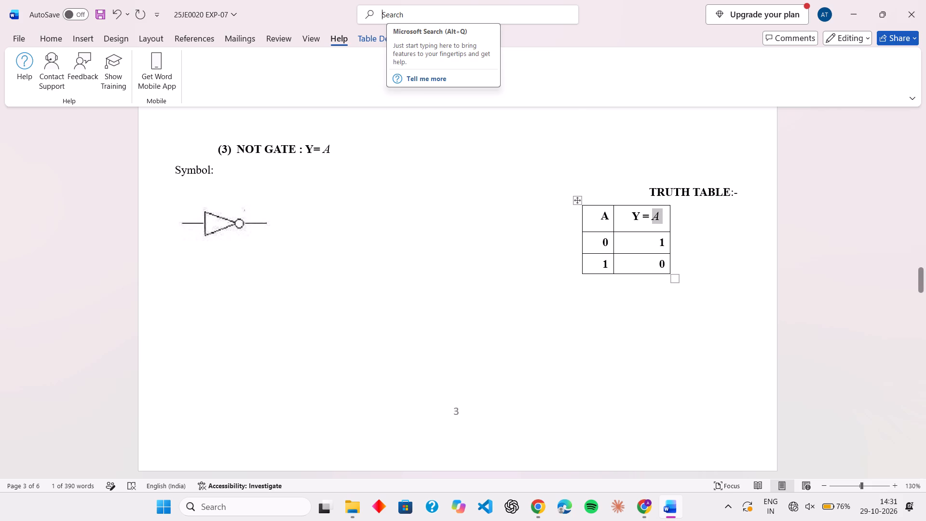
{"action": "type", "text": "put"}
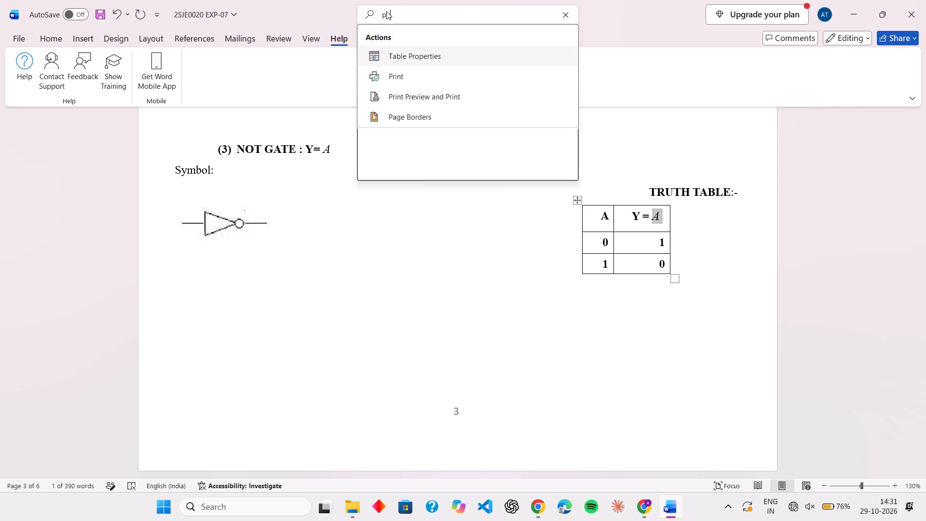
{"action": "key", "text": "space"}
{"action": "type", "text": "bar on a leetrert"}
{"action": "key", "text": "BackSpace"}
{"action": "key", "text": "BackSpace"}
{"action": "key", "text": "BackSpace"}
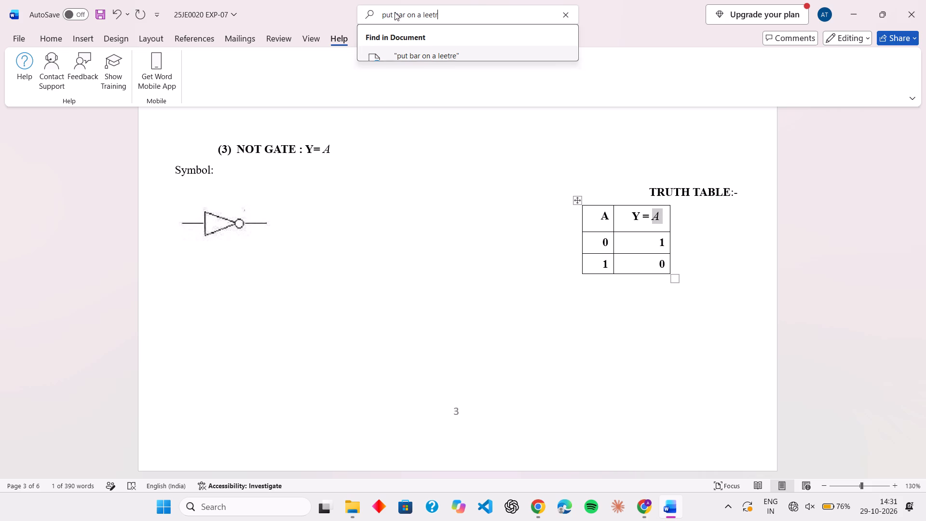
{"action": "key", "text": "BackSpace"}
{"action": "key", "text": "BackSpace"}
{"action": "key", "text": "BackSpace"}
{"action": "type", "text": "tter"}
{"action": "key", "text": "Return"}
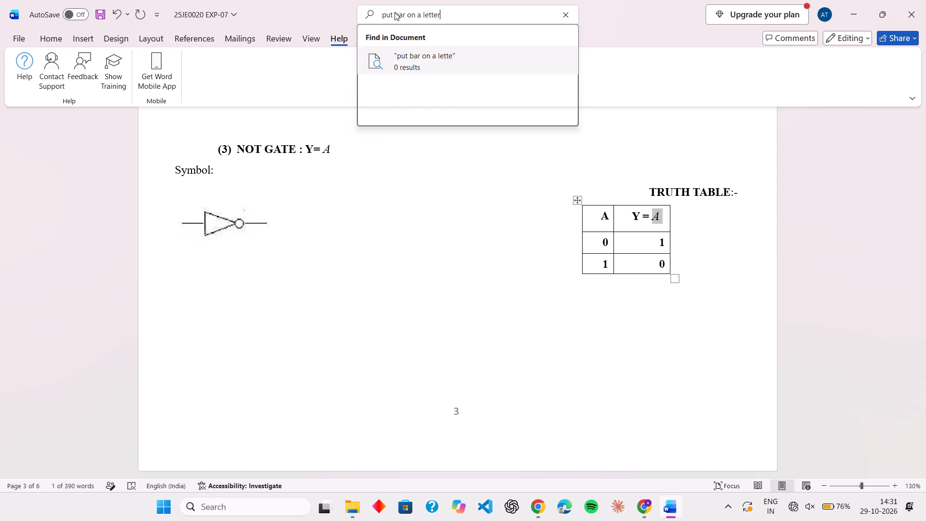
{"action": "left_click", "coordinate": [415, 57]}
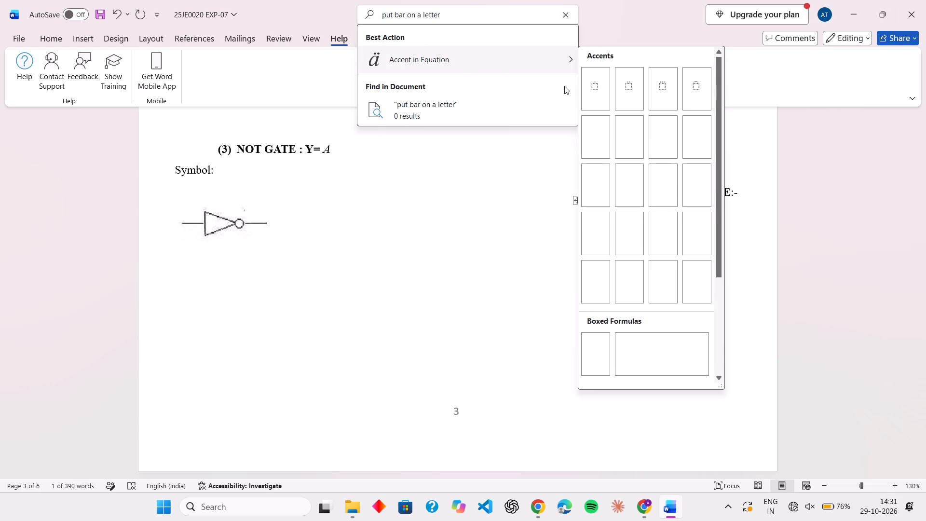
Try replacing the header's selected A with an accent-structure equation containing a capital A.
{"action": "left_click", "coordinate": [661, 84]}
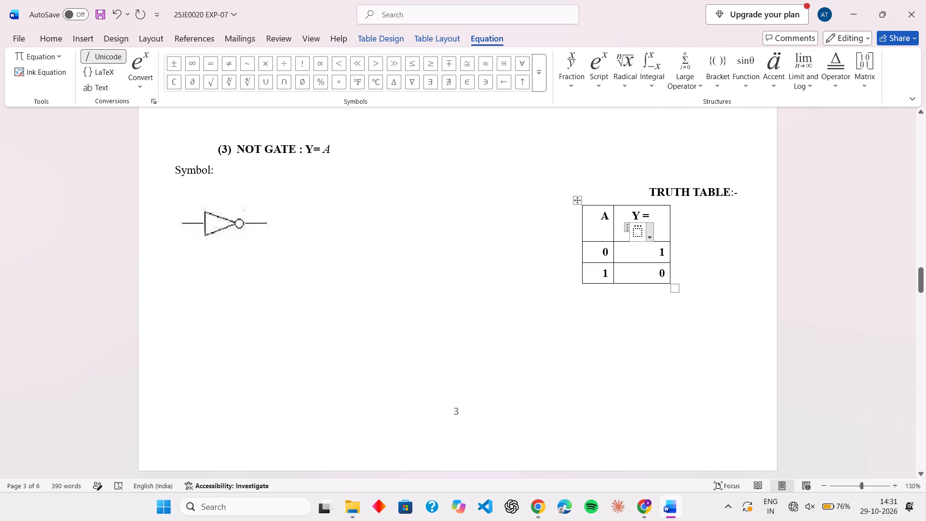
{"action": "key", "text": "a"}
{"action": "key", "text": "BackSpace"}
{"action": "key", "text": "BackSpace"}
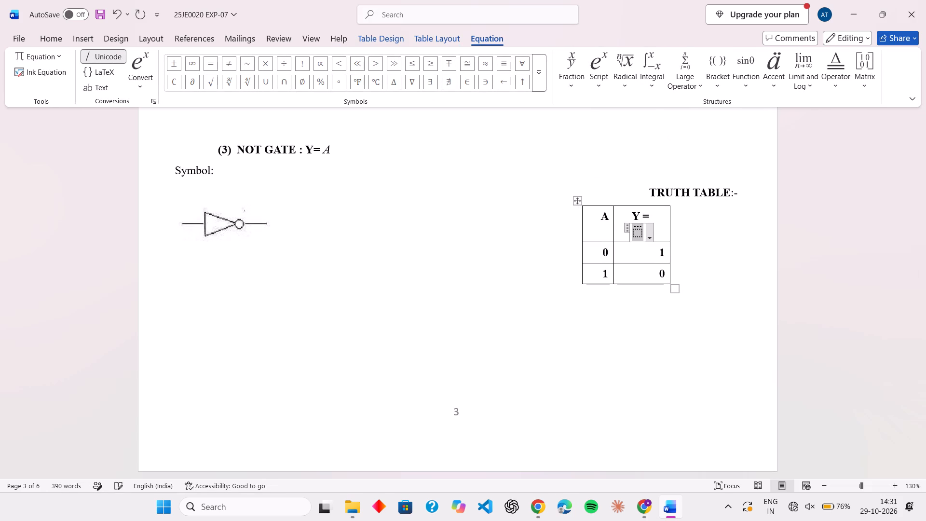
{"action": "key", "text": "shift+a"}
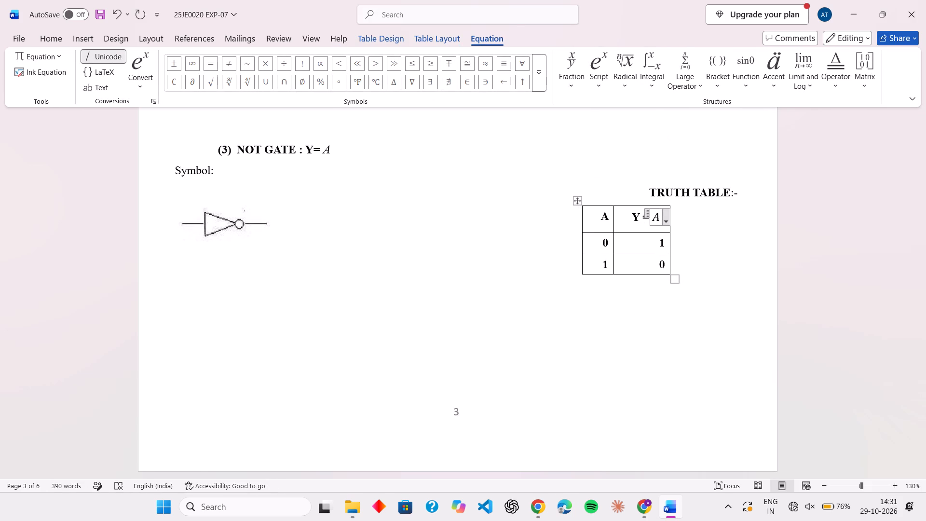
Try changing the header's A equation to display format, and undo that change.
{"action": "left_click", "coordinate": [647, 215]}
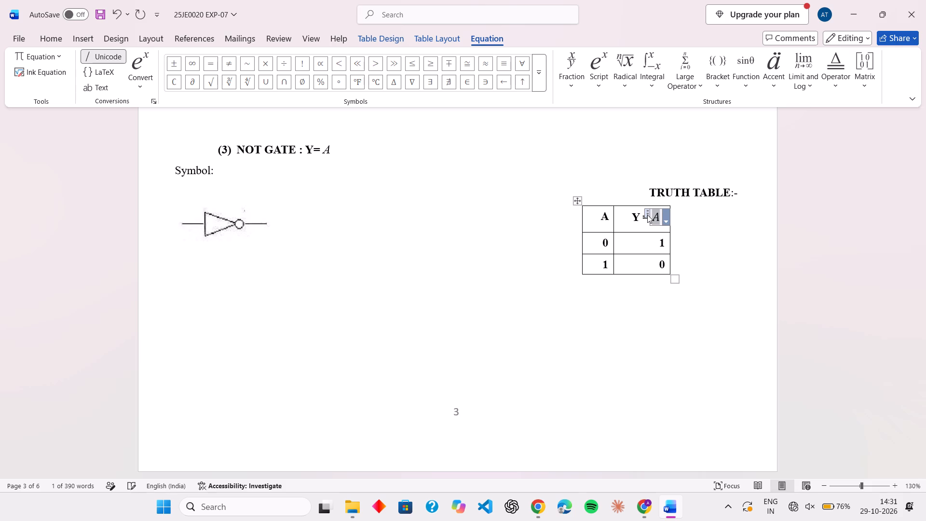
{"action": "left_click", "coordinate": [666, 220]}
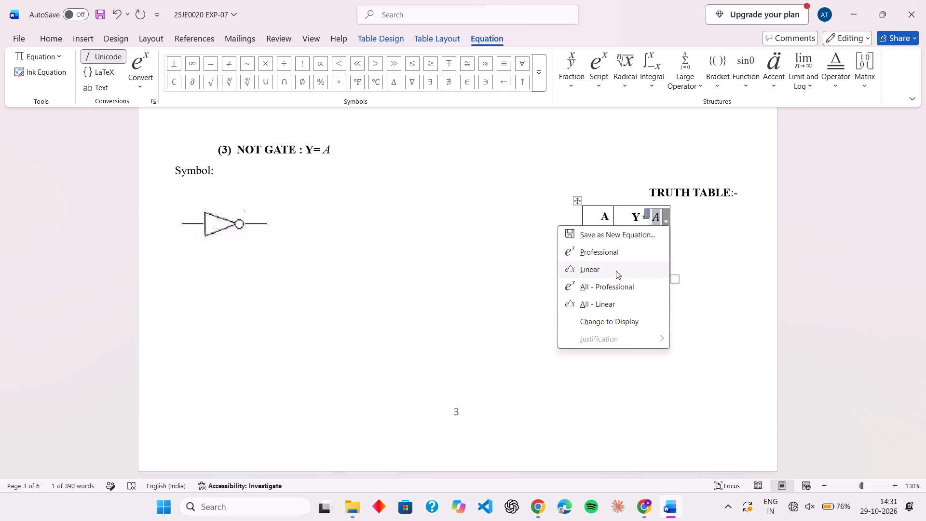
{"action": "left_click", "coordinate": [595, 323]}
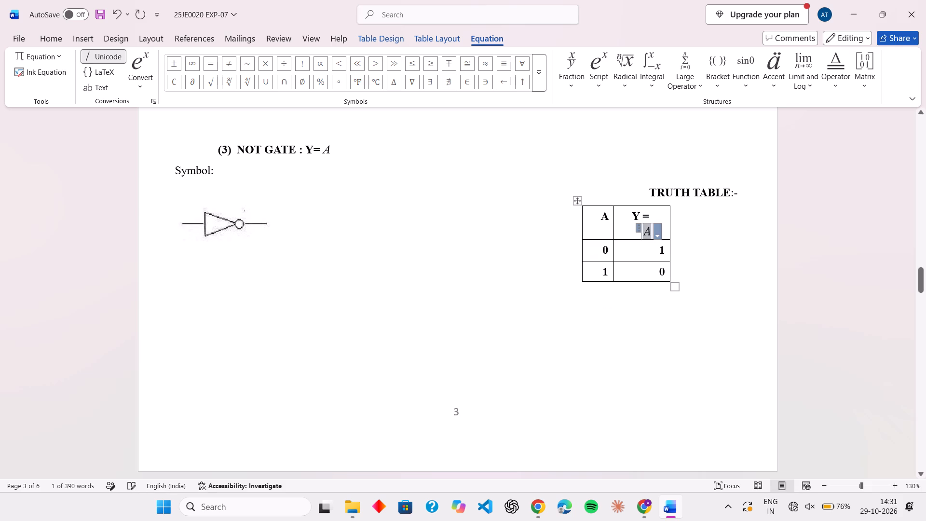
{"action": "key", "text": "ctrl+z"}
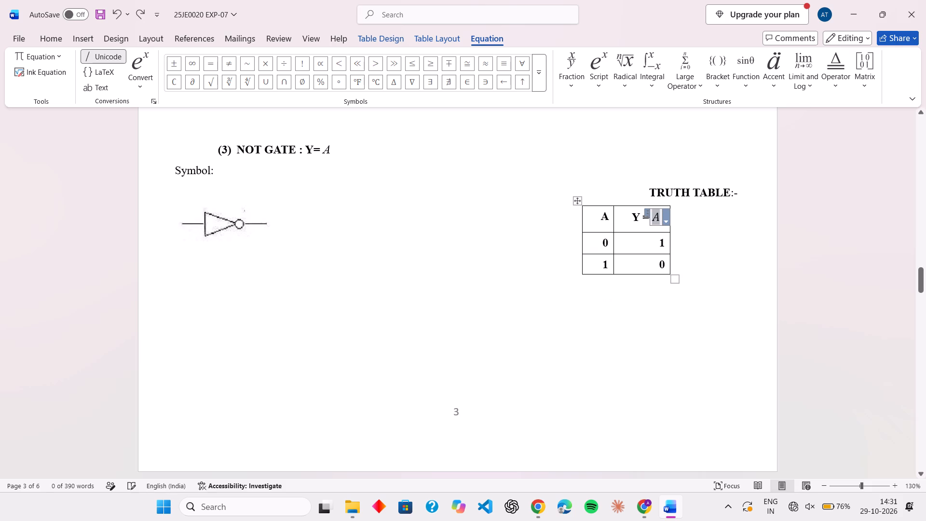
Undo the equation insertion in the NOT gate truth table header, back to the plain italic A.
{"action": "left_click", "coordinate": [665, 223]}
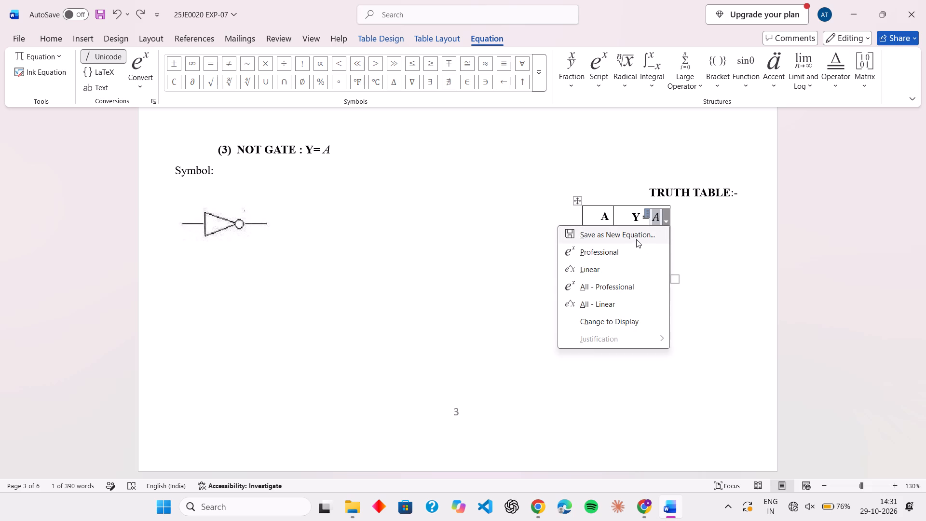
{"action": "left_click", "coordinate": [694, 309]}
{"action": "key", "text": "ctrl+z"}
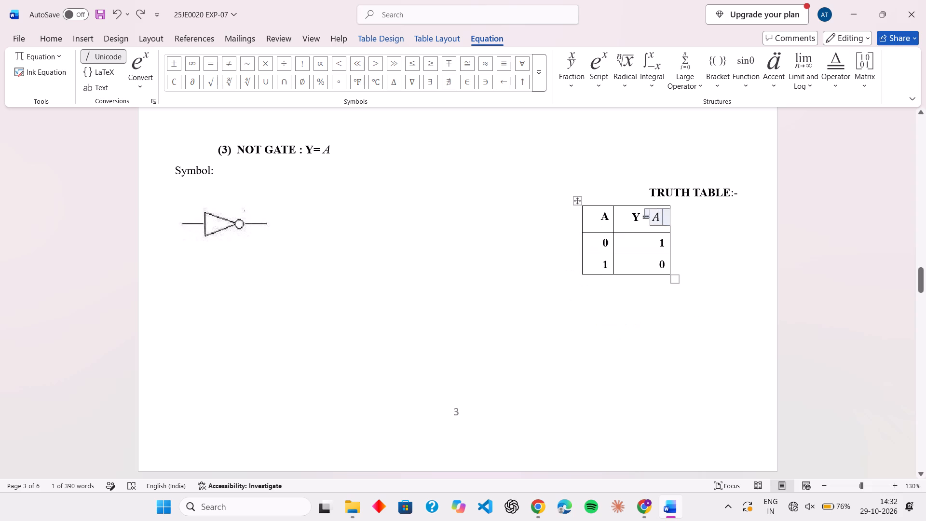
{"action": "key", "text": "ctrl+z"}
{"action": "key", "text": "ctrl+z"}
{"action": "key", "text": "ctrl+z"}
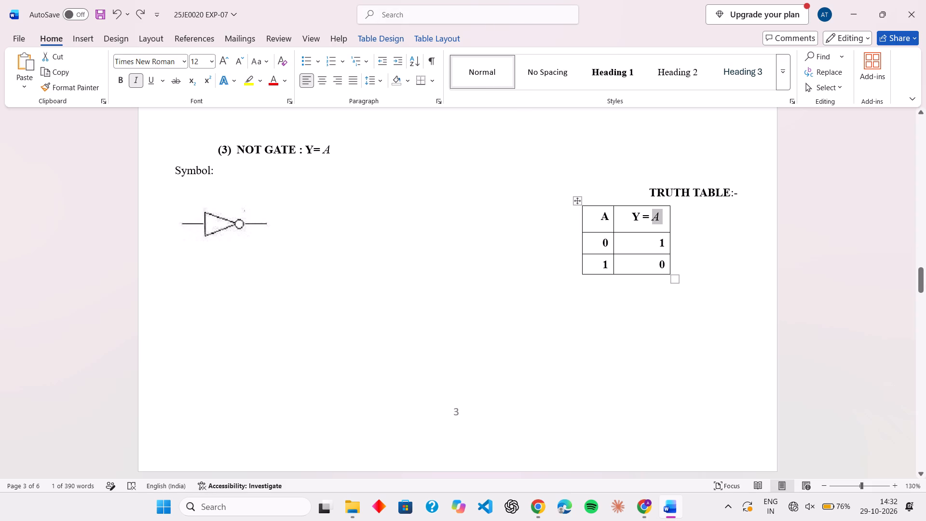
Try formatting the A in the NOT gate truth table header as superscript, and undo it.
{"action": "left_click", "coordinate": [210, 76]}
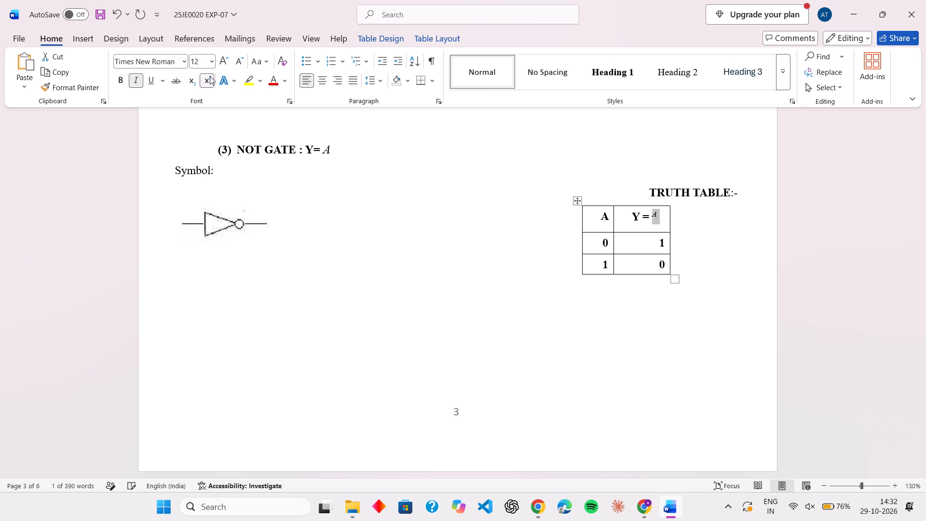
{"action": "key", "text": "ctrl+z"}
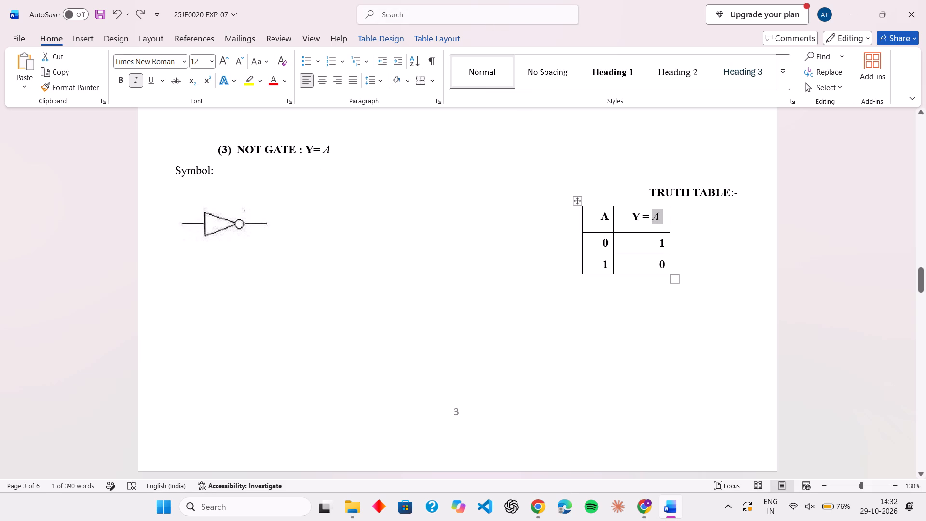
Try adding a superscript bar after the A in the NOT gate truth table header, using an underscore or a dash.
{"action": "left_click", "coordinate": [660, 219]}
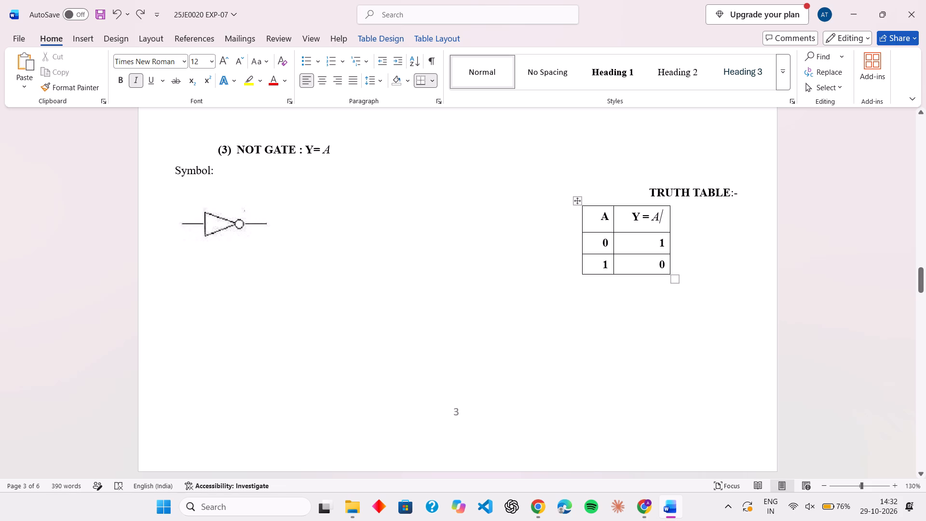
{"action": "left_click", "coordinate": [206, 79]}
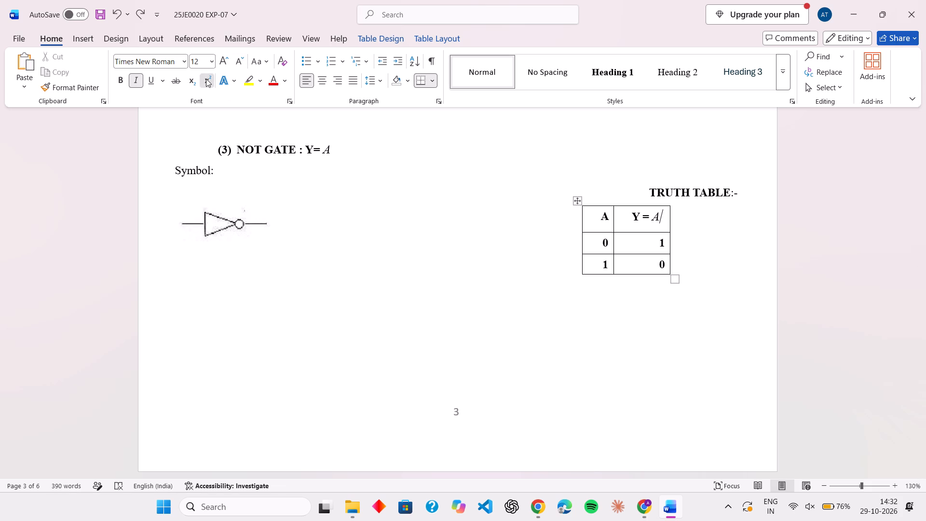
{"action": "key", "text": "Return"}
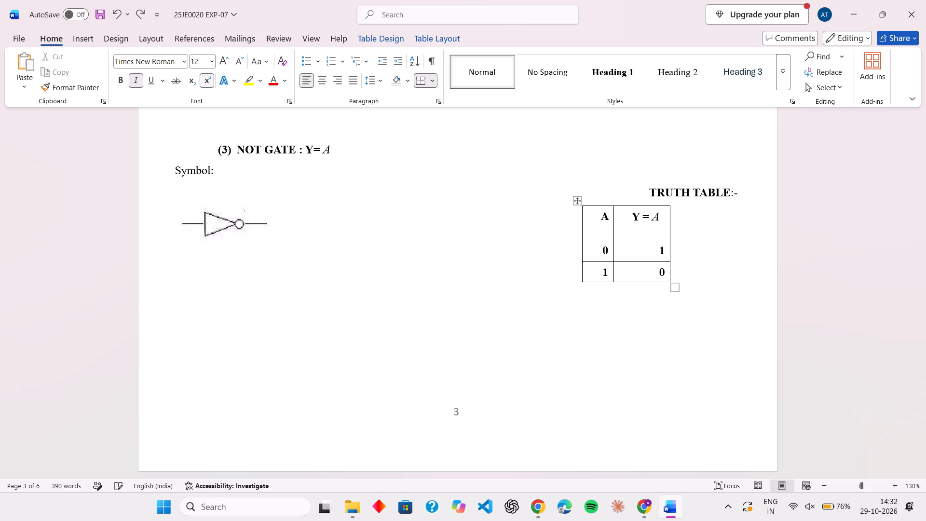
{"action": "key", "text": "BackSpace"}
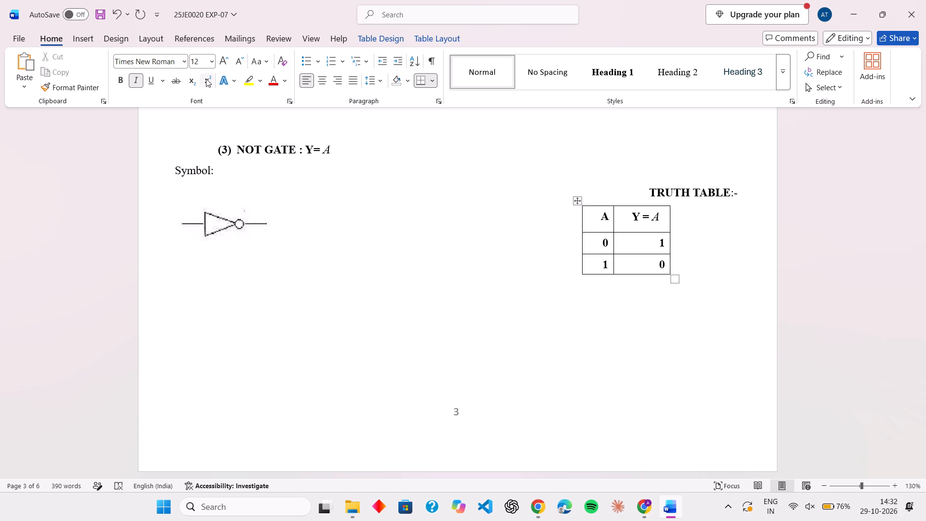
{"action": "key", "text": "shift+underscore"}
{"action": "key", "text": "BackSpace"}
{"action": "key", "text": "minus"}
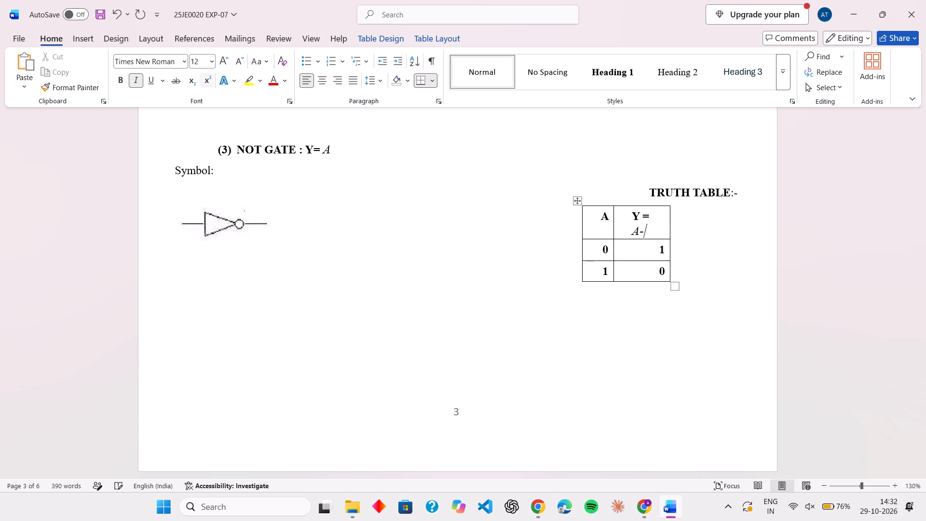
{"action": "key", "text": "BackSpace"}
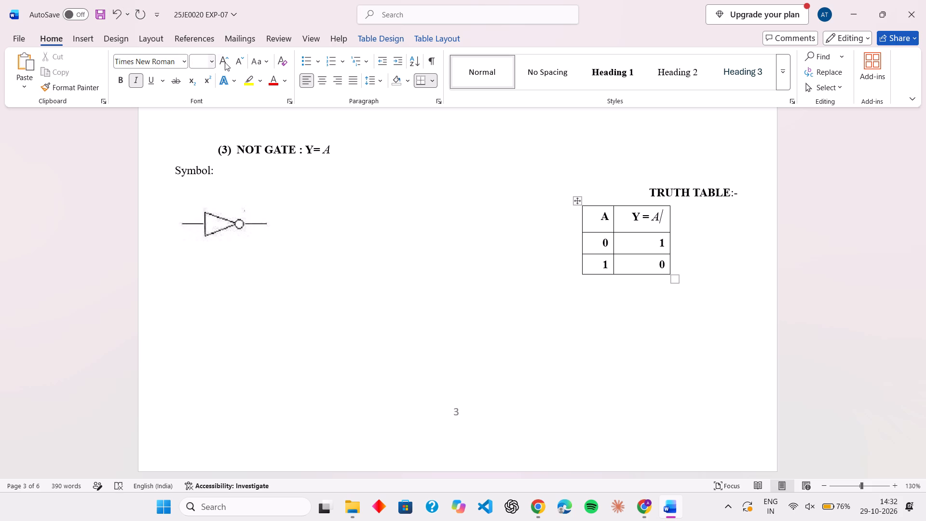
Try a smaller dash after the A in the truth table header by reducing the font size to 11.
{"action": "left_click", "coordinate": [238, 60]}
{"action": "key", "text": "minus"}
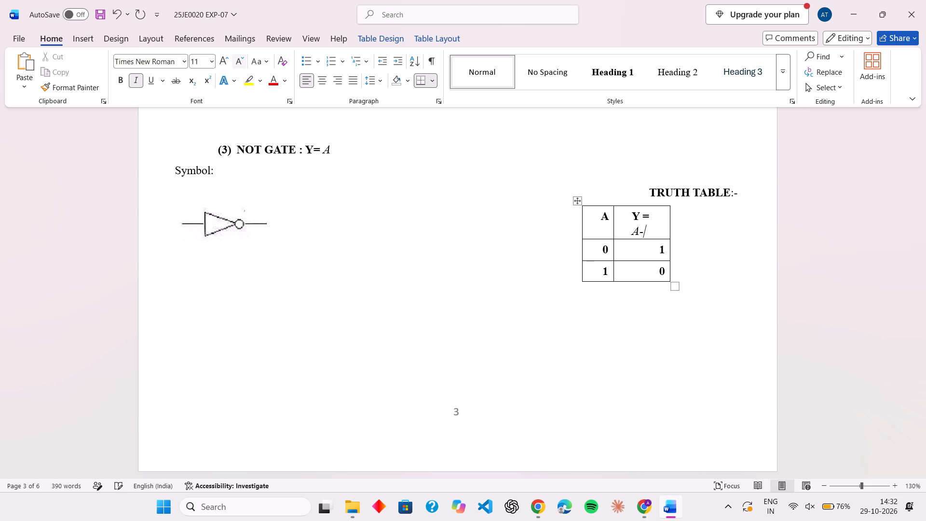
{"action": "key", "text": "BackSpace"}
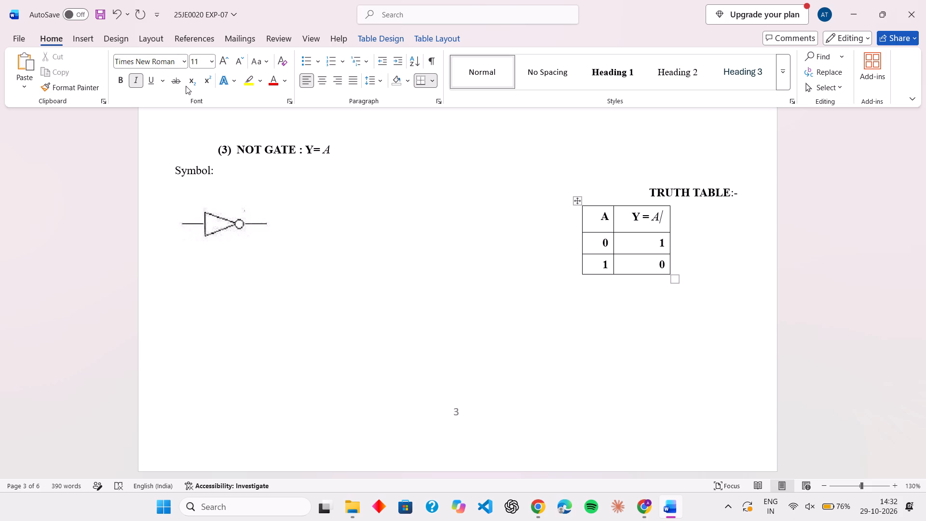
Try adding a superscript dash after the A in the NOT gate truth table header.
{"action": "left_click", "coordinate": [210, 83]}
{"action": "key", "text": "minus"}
Delete the A and its superscript dash from the NOT gate truth table header, leaving only "Y =".
{"action": "key", "text": "BackSpace"}
{"action": "key", "text": "BackSpace"}
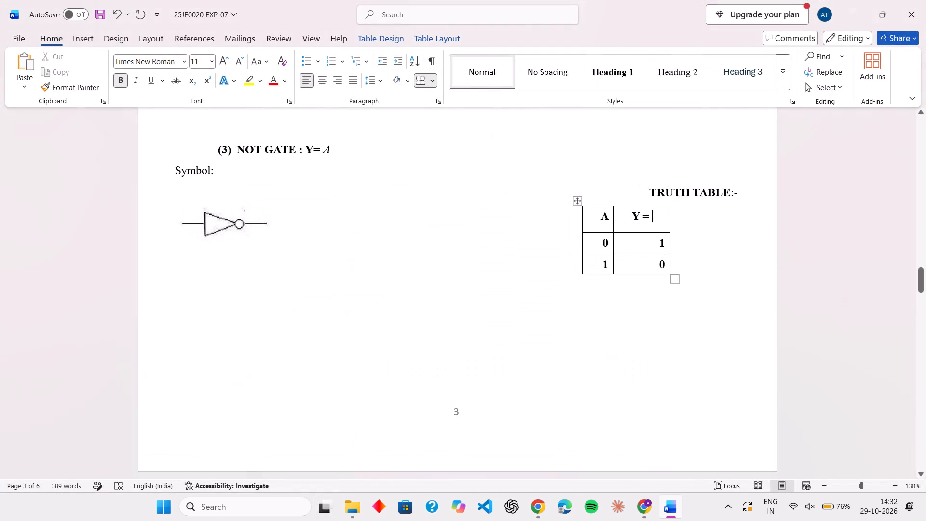
Insert a space between Y and the equals sign in the "(3) NOT GATE" heading.
{"action": "left_click", "coordinate": [312, 152]}
{"action": "key", "text": "space"}
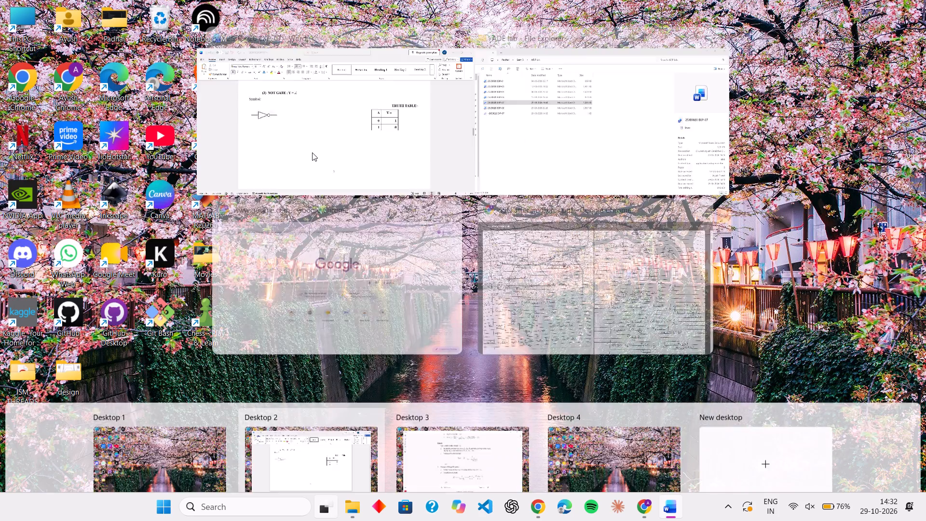
{"action": "scroll", "coordinate": [312, 152], "scroll_direction": "down", "scroll_amount": 2}
{"action": "scroll", "coordinate": [312, 152], "scroll_direction": "up", "scroll_amount": 1}
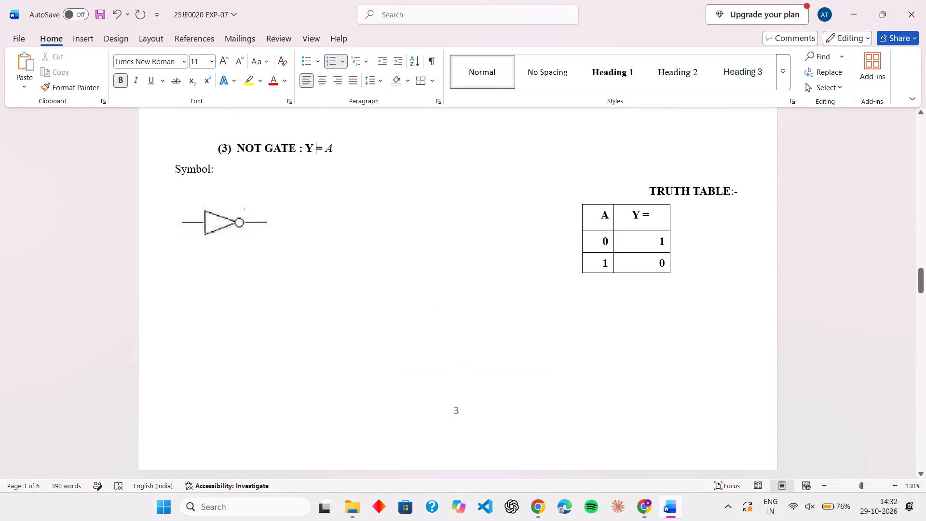
Underline the words "NOT GATE" in the section 3 heading.
{"action": "left_click_drag", "start_coordinate": [294, 147], "coordinate": [238, 146]}
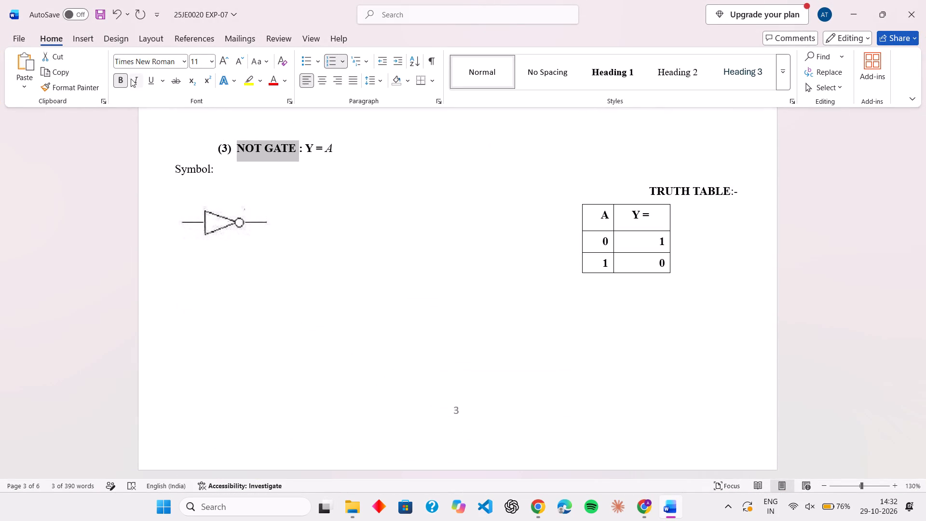
{"action": "left_click", "coordinate": [149, 79]}
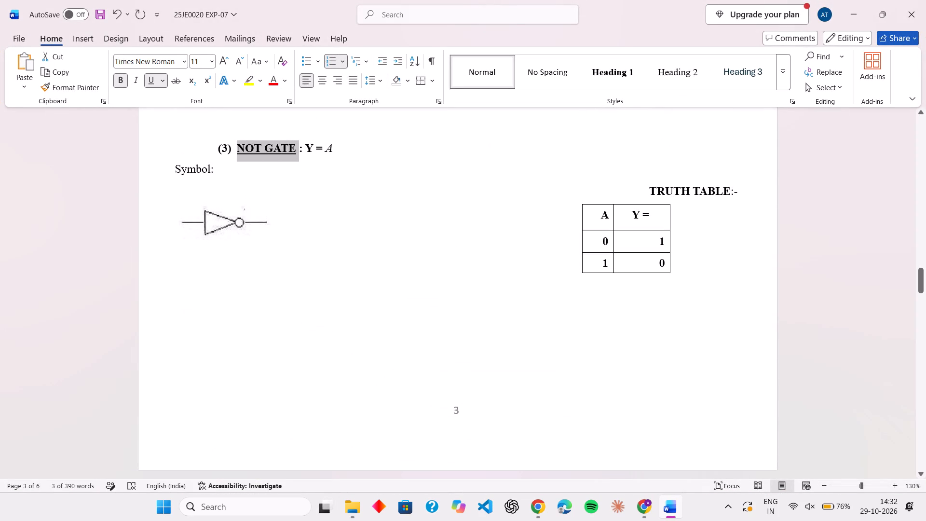
Insert a blank line between the NOT gate heading and its "Symbol:" label.
{"action": "left_click", "coordinate": [175, 170]}
{"action": "key", "text": "Return"}
Replace the "Symbol:" label in the NOT gate section with a copy of the OR gate section's bold "SYMBOL:" label.
{"action": "scroll", "coordinate": [175, 170], "scroll_direction": "up", "scroll_amount": 2}
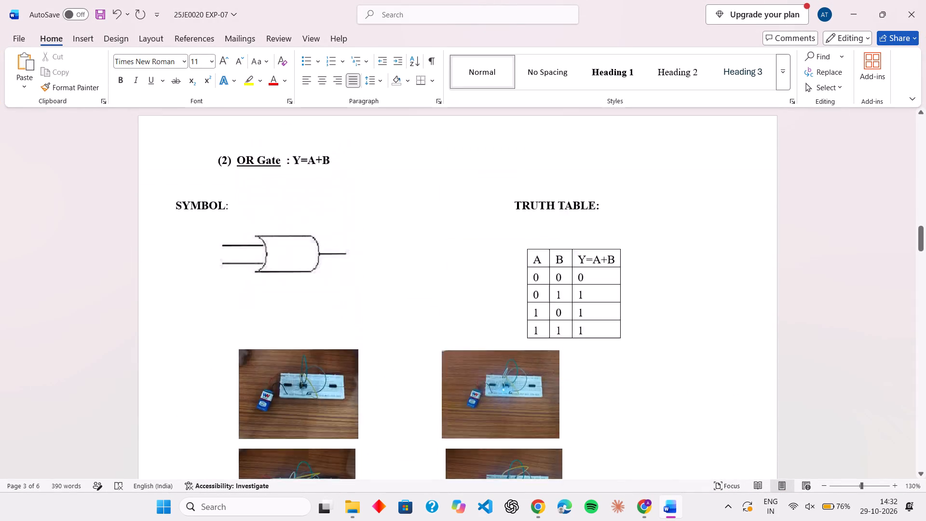
{"action": "scroll", "coordinate": [175, 170], "scroll_direction": "up", "scroll_amount": 1}
{"action": "left_click_drag", "start_coordinate": [237, 403], "coordinate": [181, 408]}
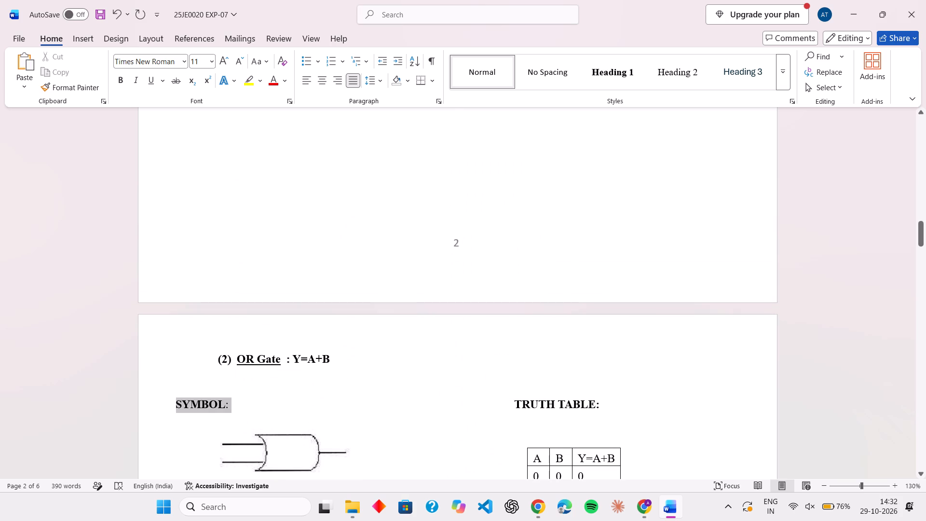
{"action": "left_click_drag", "start_coordinate": [181, 408], "coordinate": [177, 407]}
{"action": "key", "text": "ctrl+c"}
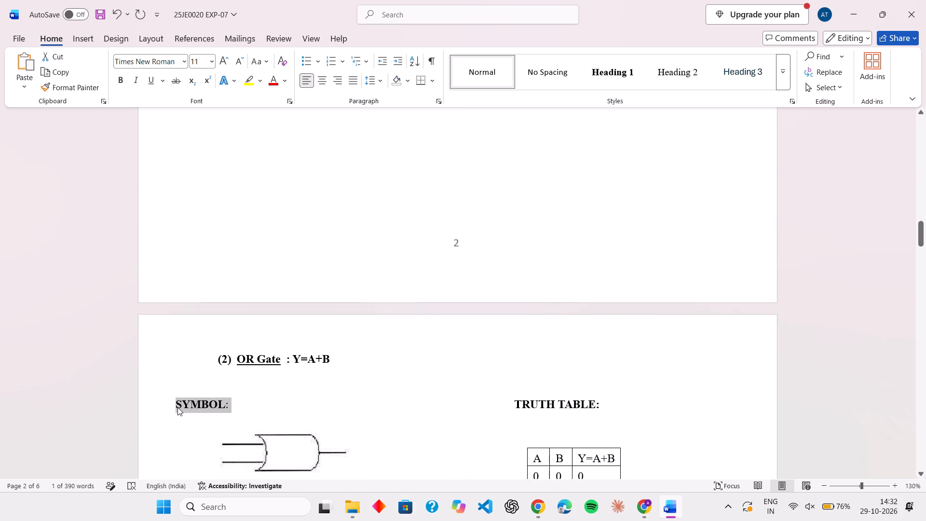
{"action": "scroll", "coordinate": [177, 407], "scroll_direction": "down", "scroll_amount": 4}
{"action": "scroll", "coordinate": [177, 407], "scroll_direction": "up", "scroll_amount": 1}
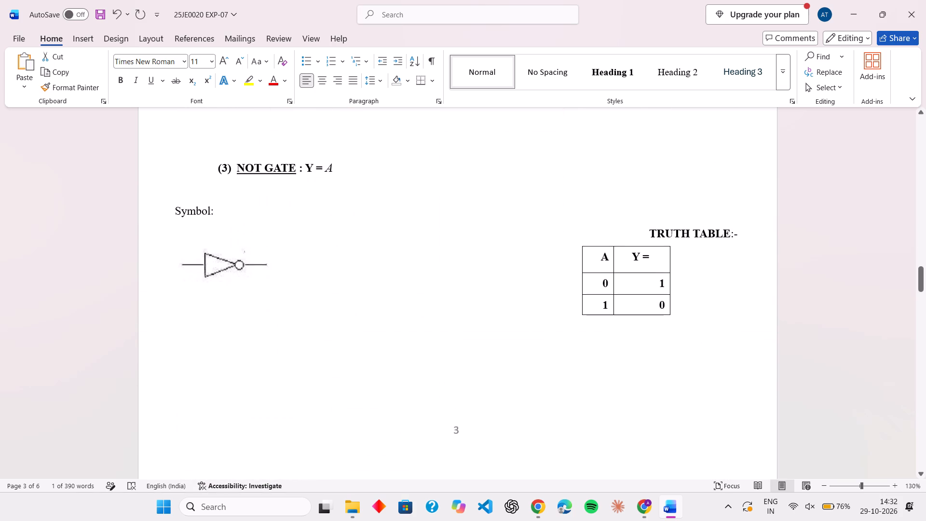
{"action": "left_click_drag", "start_coordinate": [220, 214], "coordinate": [168, 203]}
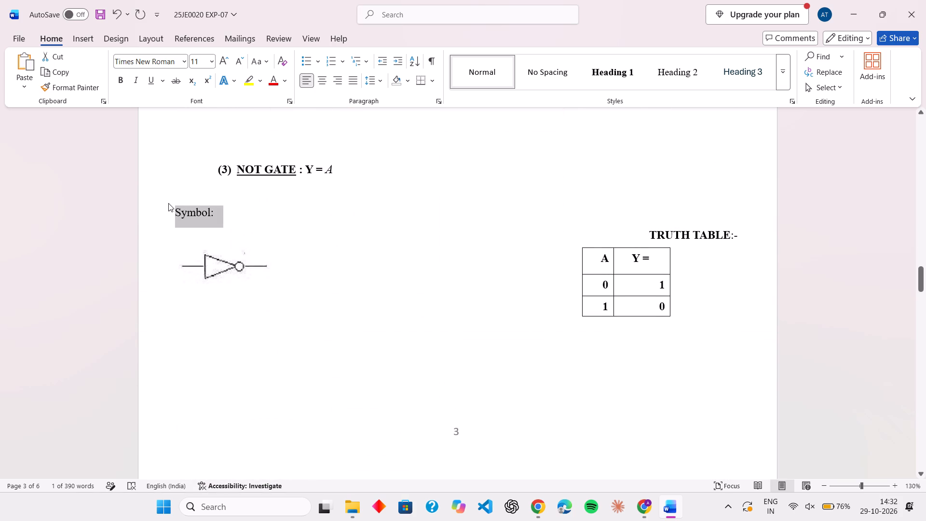
{"action": "key", "text": "ctrl+v"}
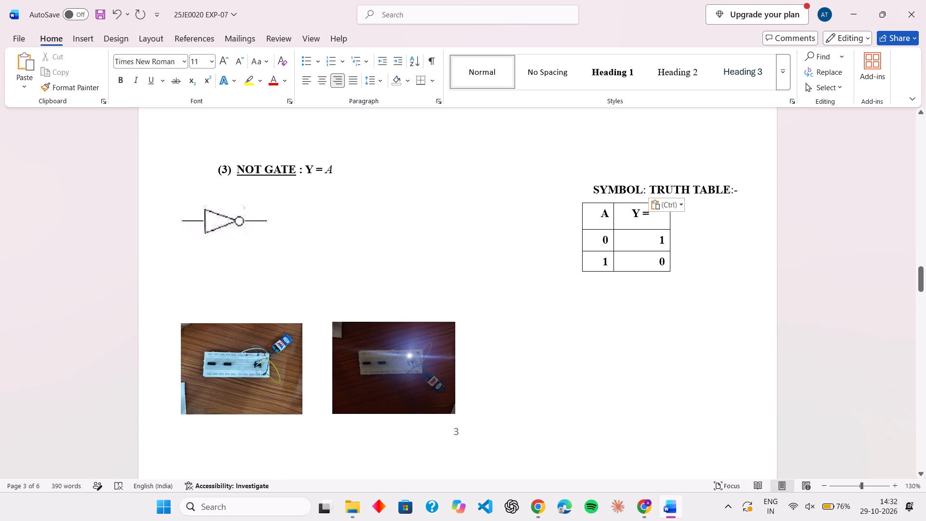
{"action": "key", "text": "ctrl+z"}
{"action": "key", "text": "ctrl+v"}
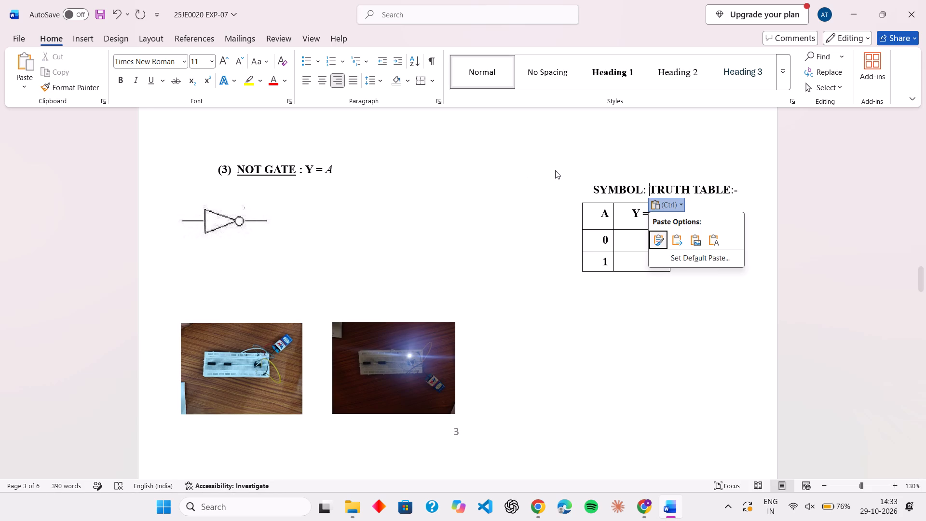
Move the NOT gate's "SYMBOL: TRUTH TABLE:-" line to the left margin and put a blank line above it.
{"action": "left_click", "coordinate": [592, 189]}
{"action": "left_click", "coordinate": [592, 189]}
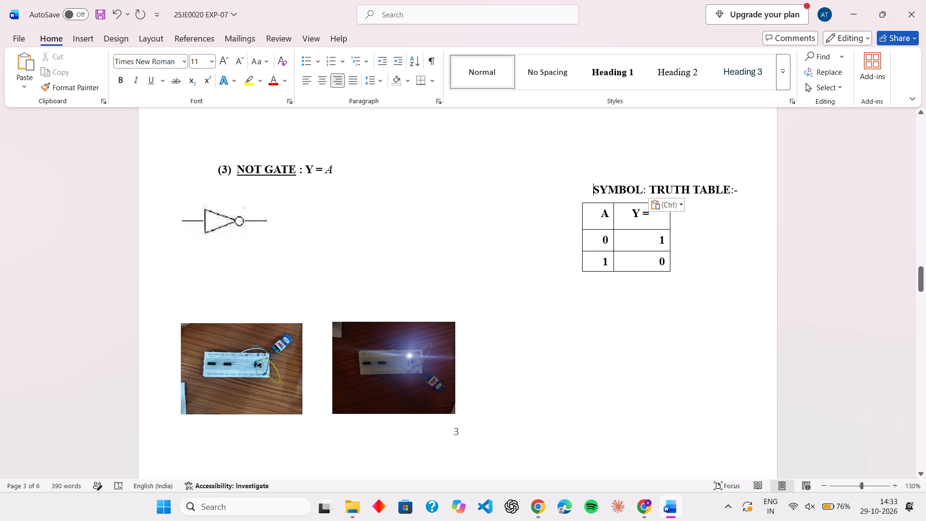
{"action": "key", "text": "BackSpace"}
{"action": "key", "text": "BackSpace"}
{"action": "key", "text": "BackSpace"}
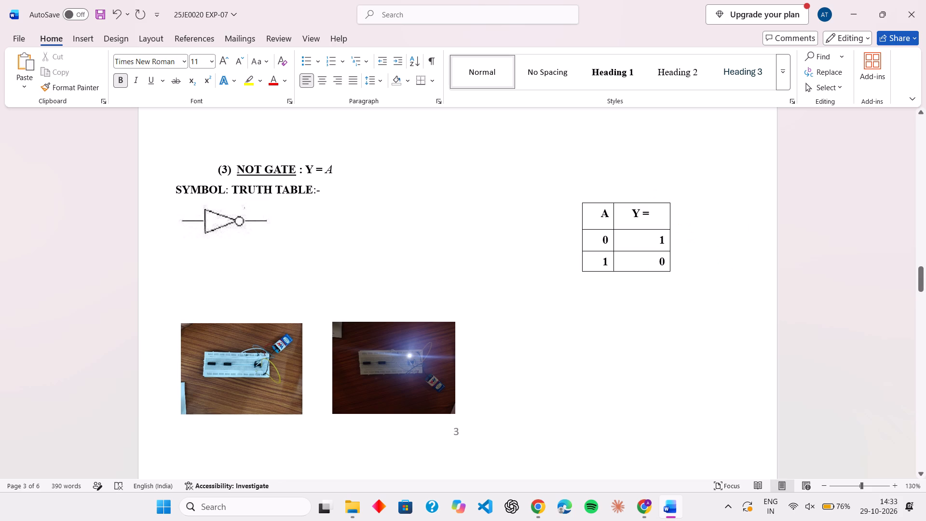
{"action": "key", "text": "Return"}
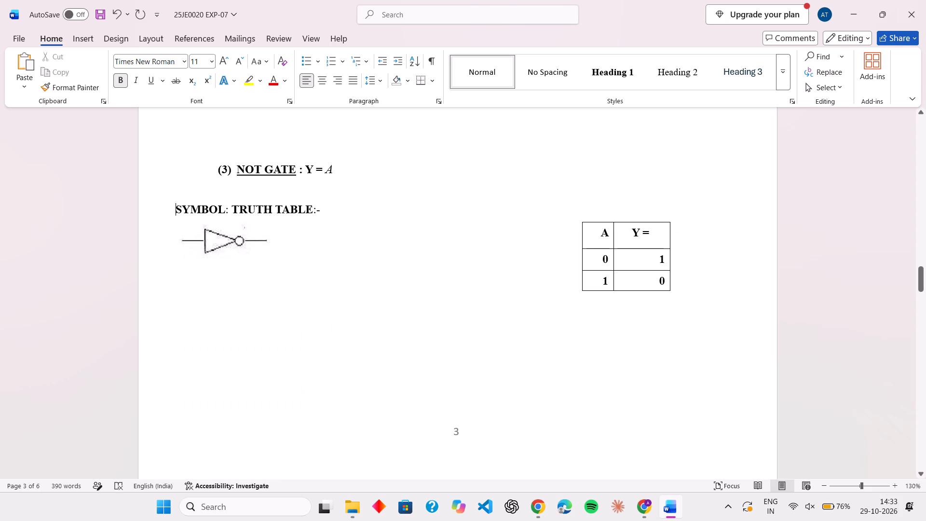
Add a space on each side of the colon after "SYMBOL" in the NOT gate section.
{"action": "left_click", "coordinate": [232, 211]}
{"action": "key", "text": "space"}
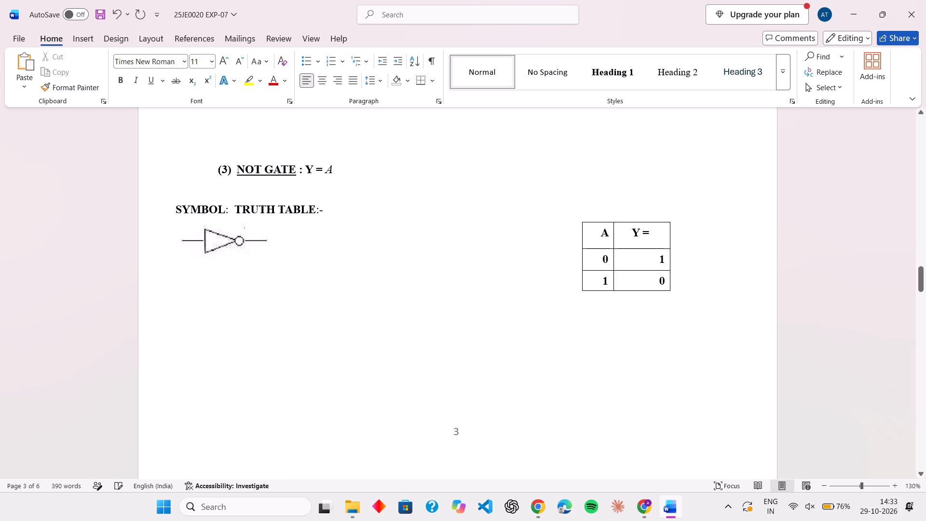
{"action": "left_click", "coordinate": [224, 211]}
{"action": "key", "text": "space"}
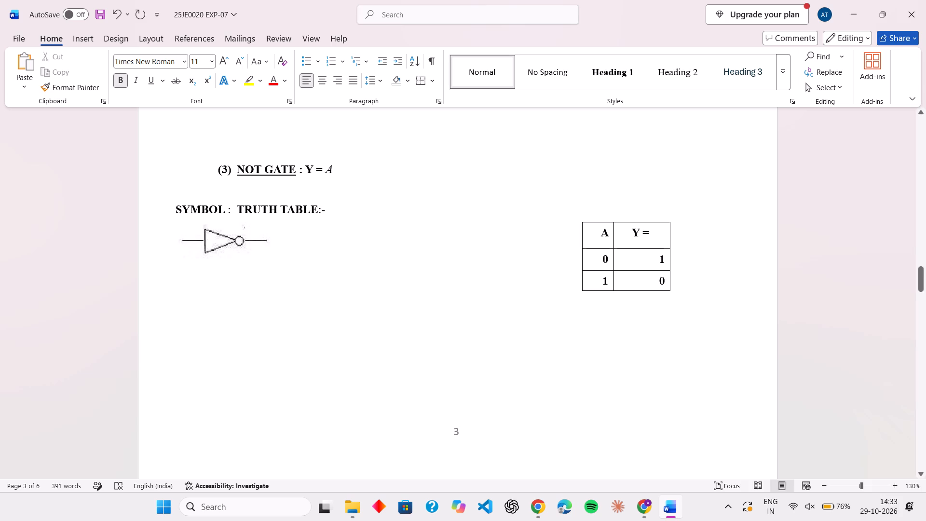
Remove the dash after the NOT gate's "TRUTH TABLE:" label and add a space before its colon.
{"action": "left_click", "coordinate": [331, 216]}
{"action": "key", "text": "BackSpace"}
{"action": "key", "text": "BackSpace"}
{"action": "key", "text": "Left"}
{"action": "key", "text": "space"}
Use spaces after "SYMBOL :" to shift the "TRUTH TABLE :" label across the line until it sits above the NOT gate table.
{"action": "left_click", "coordinate": [234, 211]}
{"action": "key", "text": "space"}
{"action": "key", "text": "space"}
{"action": "key", "text": "space"}
{"action": "key", "text": "space"}
{"action": "key", "text": "space"}
{"action": "key", "text": "space"}
{"action": "key", "text": "space"}
{"action": "key", "text": "space"}
{"action": "key", "text": "space"}
{"action": "key", "text": "space"}
{"action": "key", "text": "space"}
{"action": "key", "text": "space"}
{"action": "key", "text": "space"}
{"action": "key", "text": "space"}
{"action": "key", "text": "space"}
{"action": "key", "text": "space"}
{"action": "key", "text": "space"}
{"action": "key", "text": "space"}
{"action": "key", "text": "space"}
{"action": "key", "text": "space"}
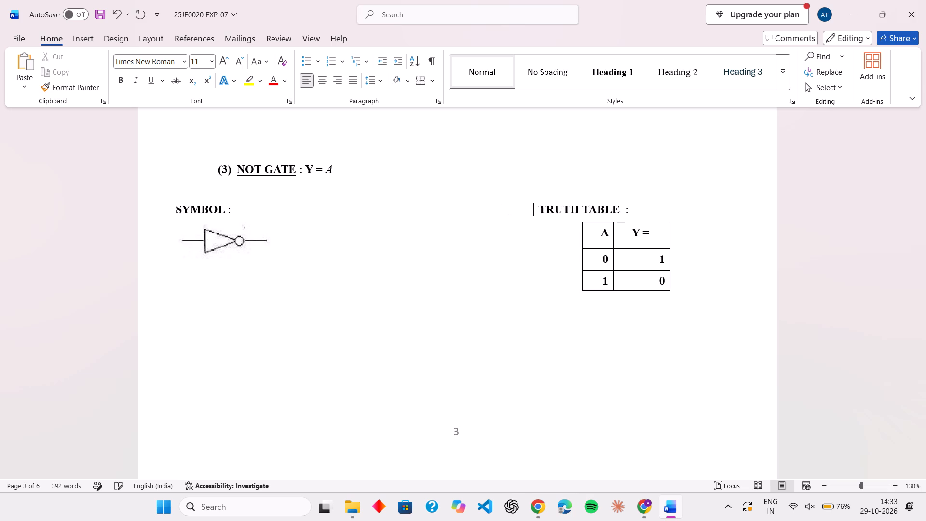
{"action": "key", "text": "space"}
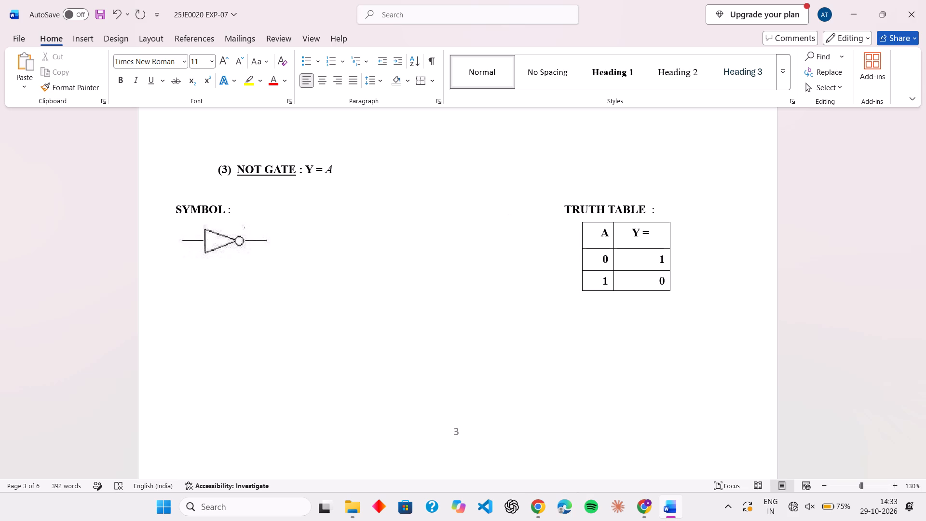
Replace the plain A in the NOT gate heading with the barred A copied from the "Y = A+B" expression on page 4.
{"action": "scroll", "coordinate": [234, 211], "scroll_direction": "down", "scroll_amount": 4}
{"action": "scroll", "coordinate": [234, 211], "scroll_direction": "up", "scroll_amount": 2}
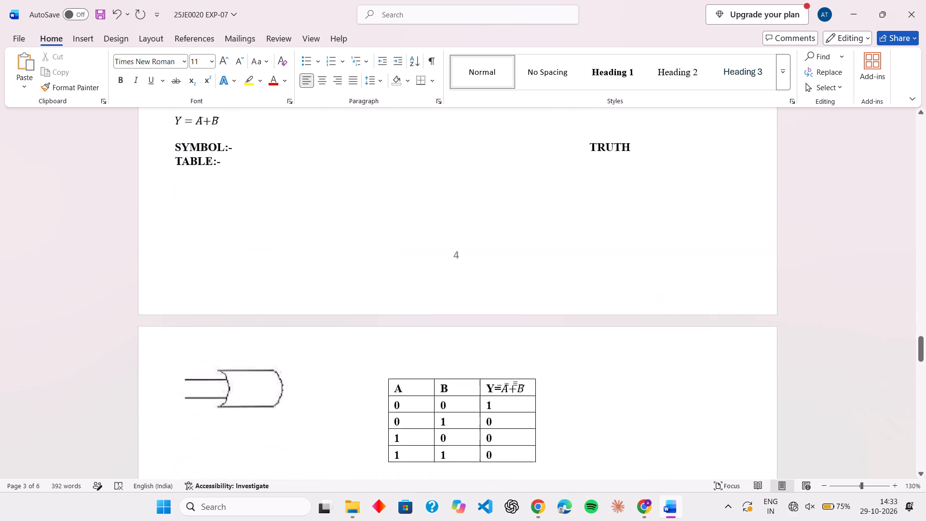
{"action": "scroll", "coordinate": [234, 211], "scroll_direction": "up", "scroll_amount": 2}
{"action": "scroll", "coordinate": [234, 211], "scroll_direction": "down", "scroll_amount": 6}
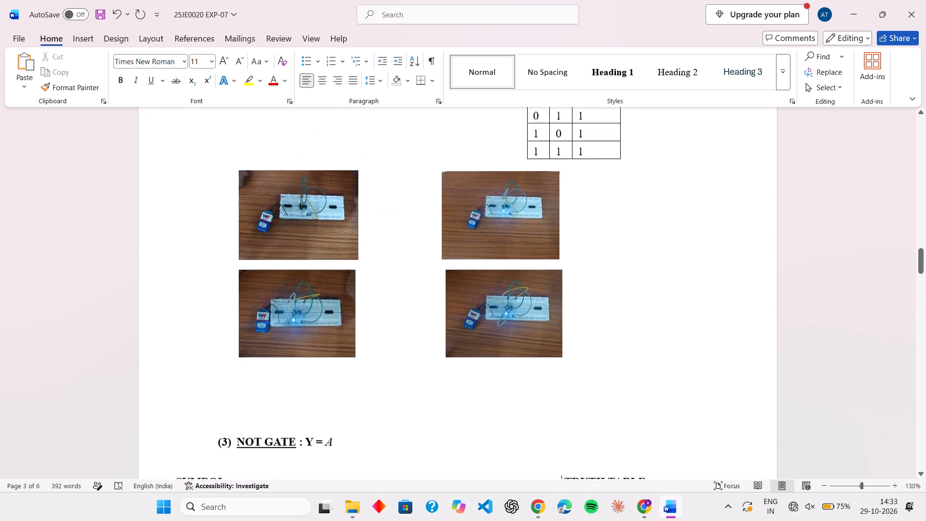
{"action": "scroll", "coordinate": [234, 211], "scroll_direction": "down", "scroll_amount": 7}
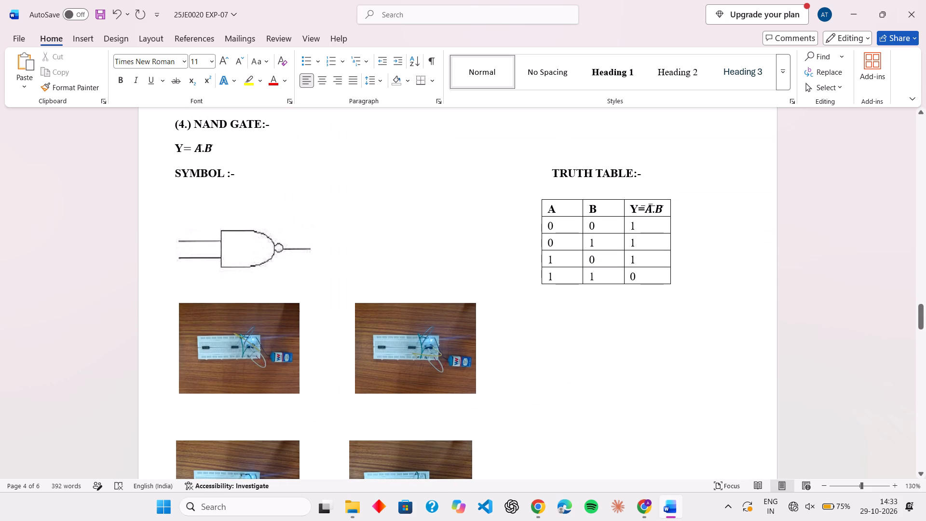
{"action": "left_click_drag", "start_coordinate": [204, 154], "coordinate": [215, 152]}
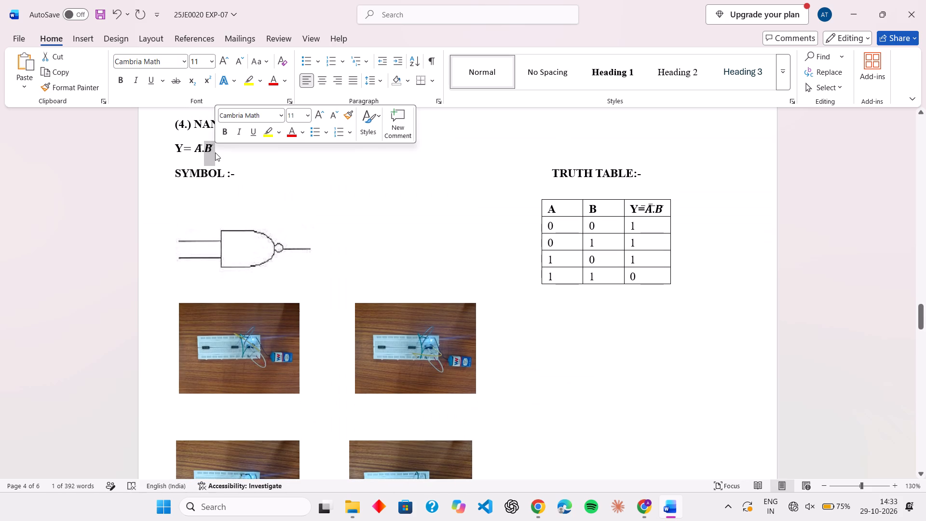
{"action": "scroll", "coordinate": [215, 152], "scroll_direction": "down", "scroll_amount": 3}
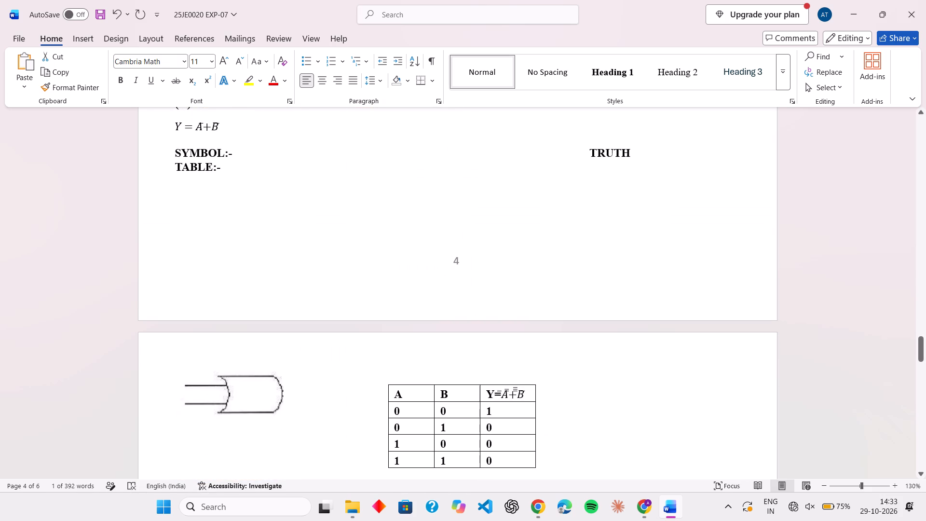
{"action": "left_click_drag", "start_coordinate": [202, 127], "coordinate": [196, 126]}
{"action": "key", "text": "ctrl+c"}
{"action": "scroll", "coordinate": [196, 126], "scroll_direction": "up", "scroll_amount": 5}
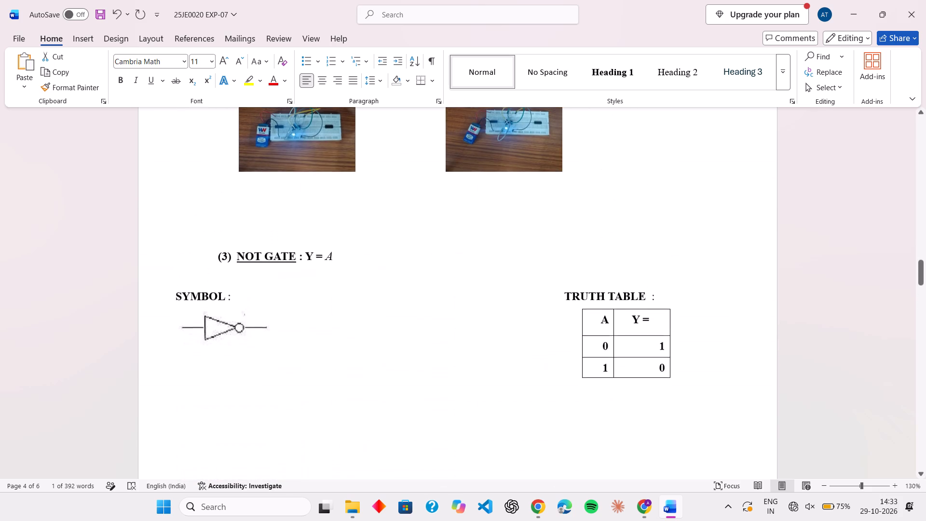
{"action": "scroll", "coordinate": [196, 126], "scroll_direction": "up", "scroll_amount": 1}
{"action": "left_click", "coordinate": [336, 259]}
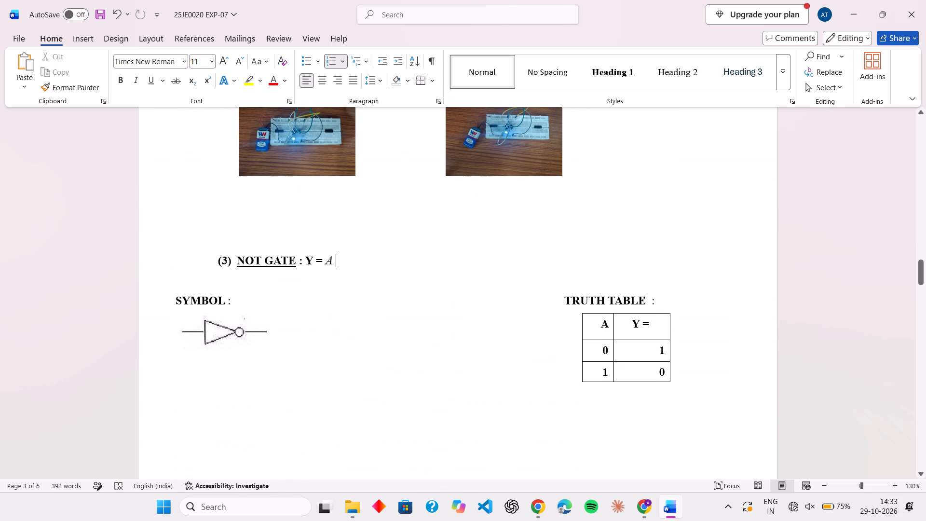
{"action": "key", "text": "BackSpace"}
{"action": "key", "text": "BackSpace"}
{"action": "key", "text": "ctrl+v"}
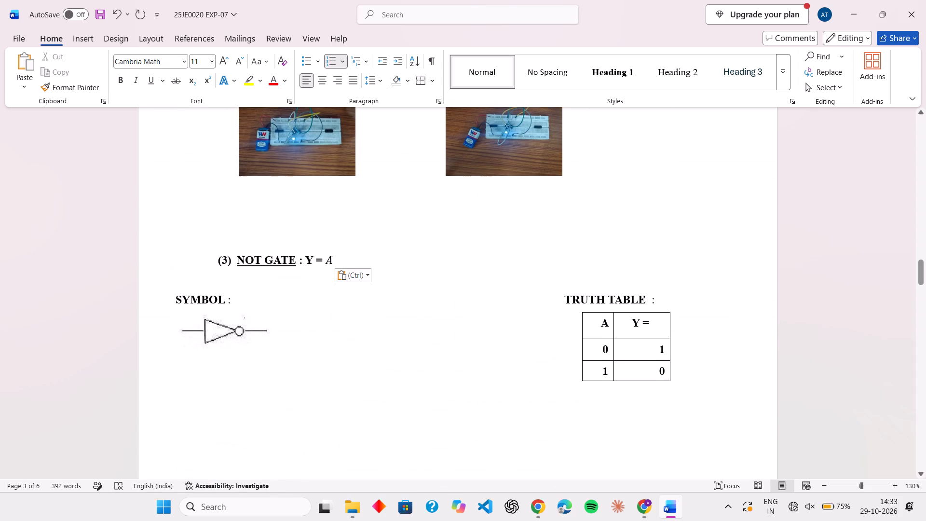
Paste the copied barred A after "Y =" in the NOT gate truth table header.
{"action": "left_click", "coordinate": [654, 324]}
{"action": "key", "text": "ctrl+v"}
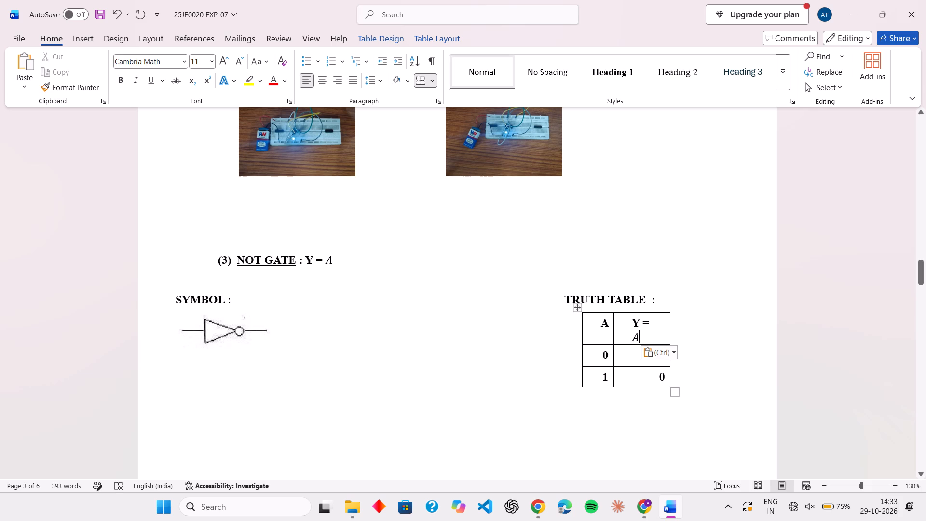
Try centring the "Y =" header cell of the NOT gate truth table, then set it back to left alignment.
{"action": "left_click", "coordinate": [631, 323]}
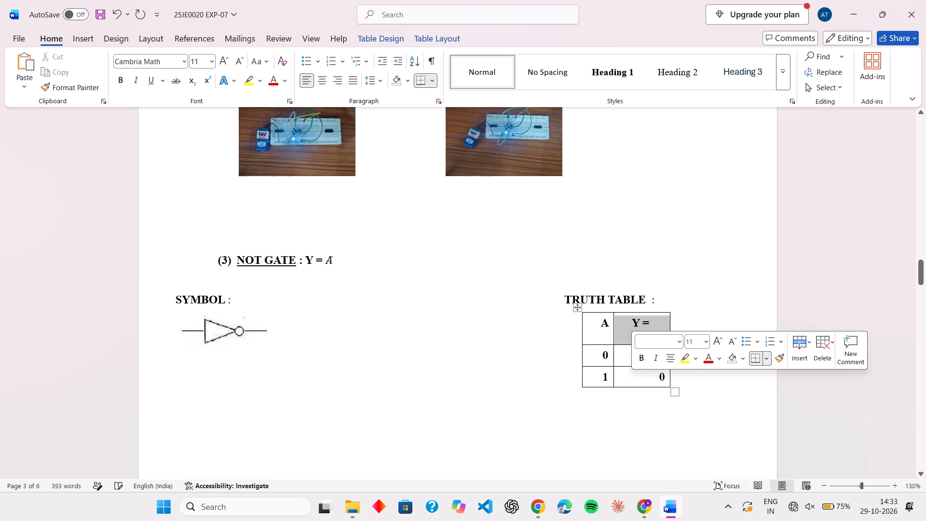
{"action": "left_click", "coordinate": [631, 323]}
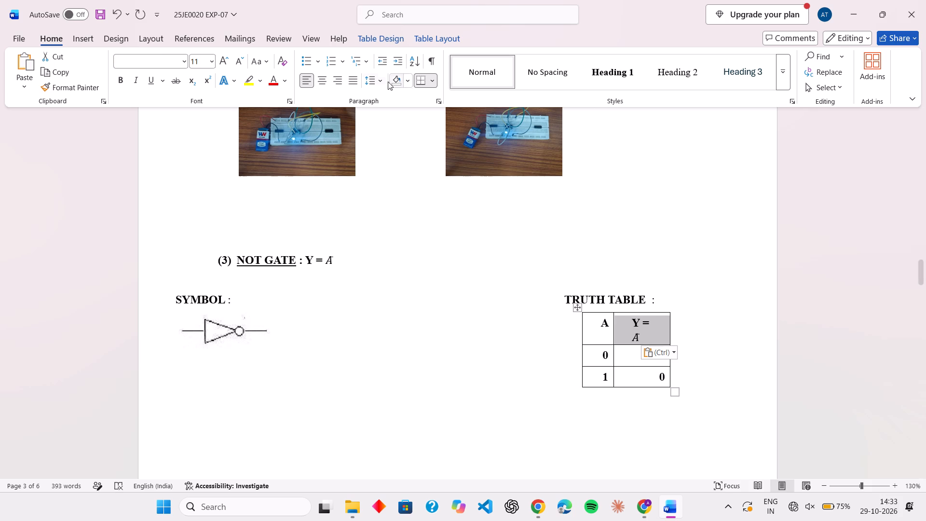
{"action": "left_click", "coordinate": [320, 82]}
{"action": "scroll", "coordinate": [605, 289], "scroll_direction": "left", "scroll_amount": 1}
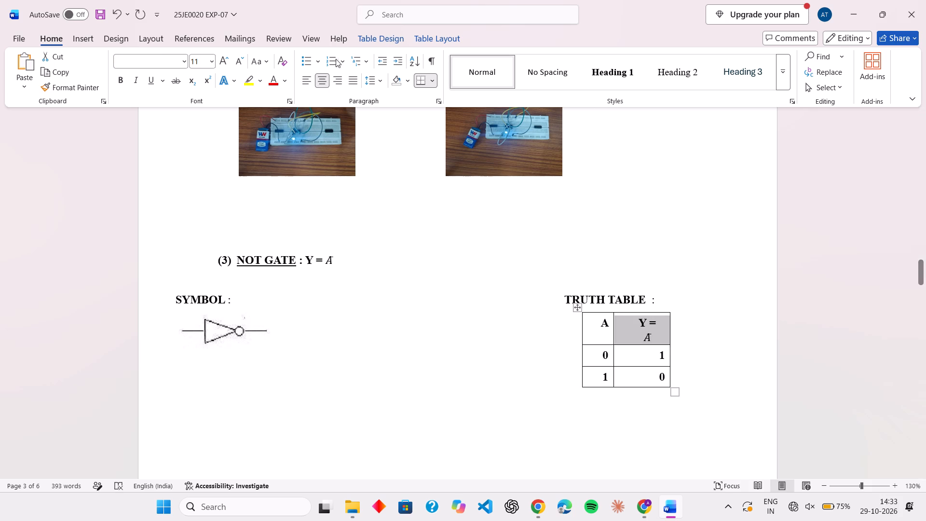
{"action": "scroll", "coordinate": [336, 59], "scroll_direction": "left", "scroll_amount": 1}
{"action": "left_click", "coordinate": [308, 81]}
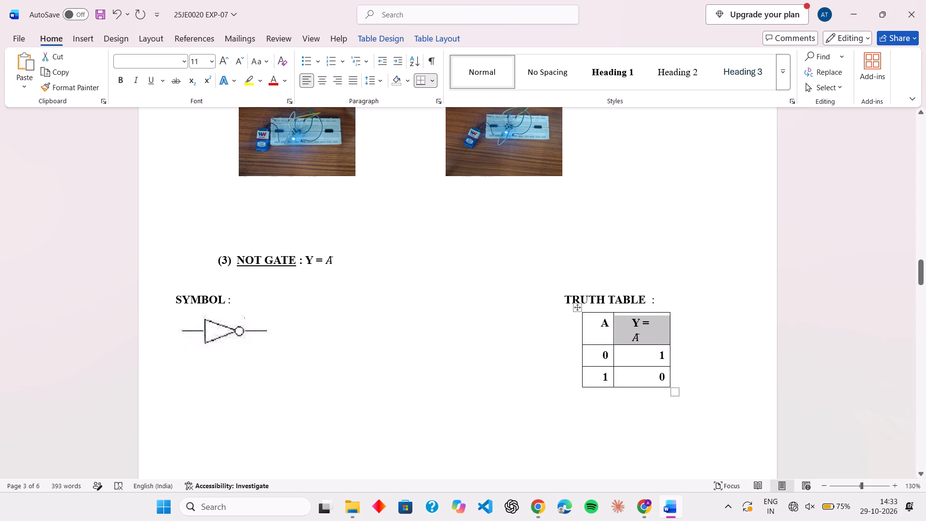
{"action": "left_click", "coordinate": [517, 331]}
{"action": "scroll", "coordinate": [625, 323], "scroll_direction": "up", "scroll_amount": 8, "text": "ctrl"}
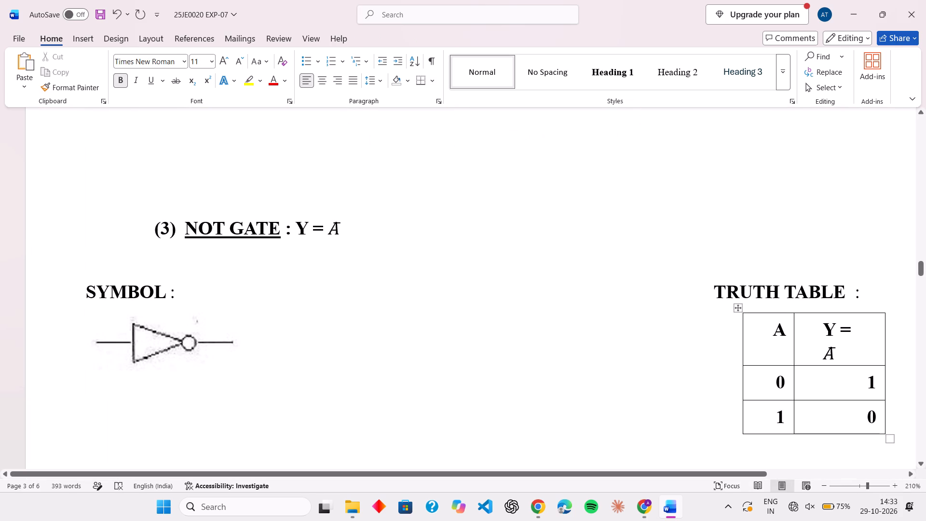
Remove the surplus spacing in the NOT gate truth table's output header so "Y = Ā" fits on one line.
{"action": "left_click", "coordinate": [863, 335]}
{"action": "key", "text": "Left"}
{"action": "key", "text": "Left"}
{"action": "key", "text": "Left"}
{"action": "key", "text": "Left"}
{"action": "key", "text": "Left"}
{"action": "key", "text": "Left"}
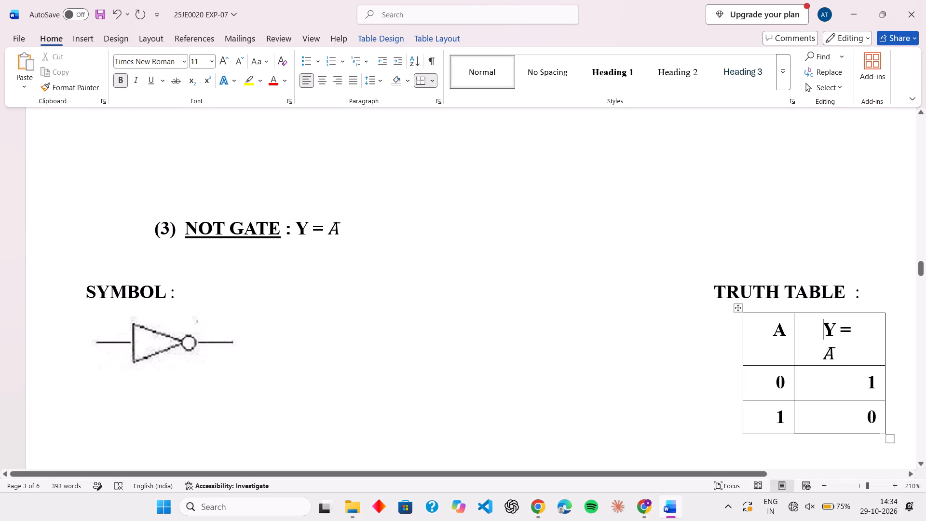
{"action": "key", "text": "BackSpace"}
{"action": "key", "text": "Right"}
{"action": "key", "text": "Right"}
{"action": "key", "text": "Right"}
{"action": "key", "text": "Delete"}
{"action": "key", "text": "Delete"}
{"action": "key", "text": "Delete"}
{"action": "key", "text": "space"}
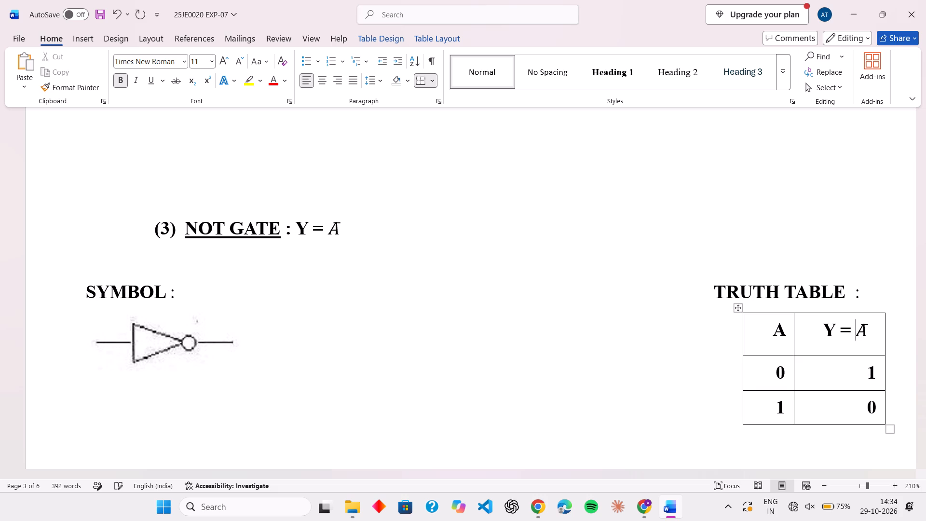
{"action": "left_click", "coordinate": [857, 247]}
Delete the surplus blank lines between the breadboard photos and the NOT GATE heading.
{"action": "scroll", "coordinate": [857, 247], "scroll_direction": "down", "scroll_amount": 4, "text": "ctrl"}
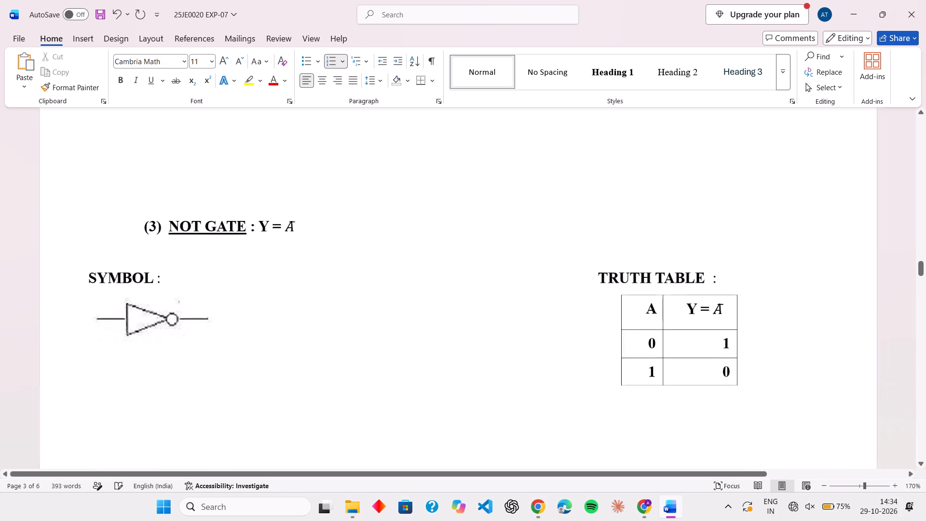
{"action": "scroll", "coordinate": [857, 247], "scroll_direction": "down", "scroll_amount": 5}
{"action": "scroll", "coordinate": [857, 247], "scroll_direction": "up", "scroll_amount": 2}
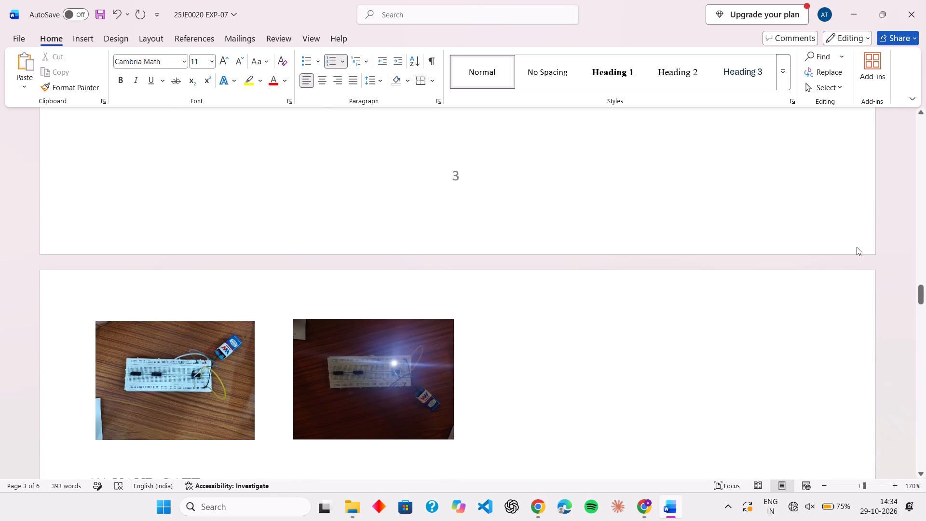
{"action": "scroll", "coordinate": [857, 247], "scroll_direction": "up", "scroll_amount": 2}
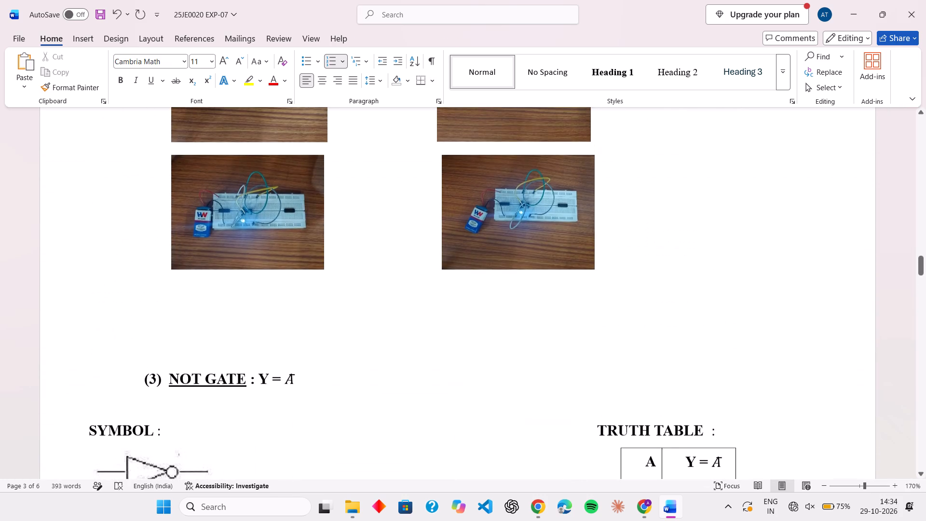
{"action": "left_click", "coordinate": [381, 326]}
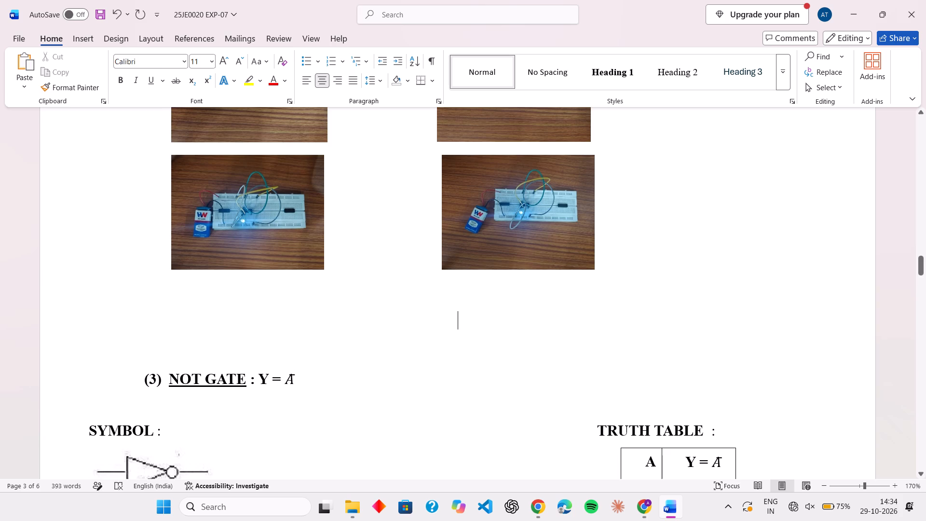
{"action": "key", "text": "BackSpace"}
{"action": "key", "text": "BackSpace"}
Delete the blank lines above the NAND GATE heading so it starts at the top of page 4.
{"action": "scroll", "coordinate": [381, 326], "scroll_direction": "down", "scroll_amount": 1}
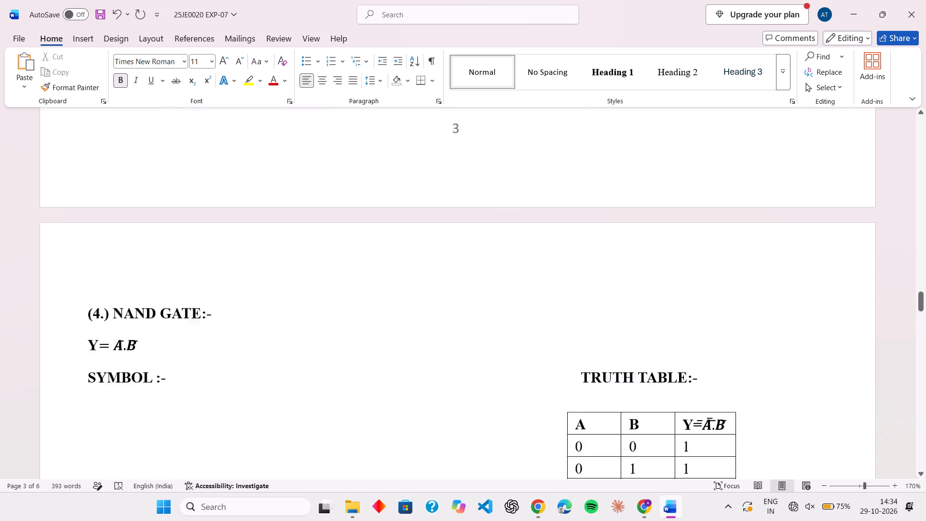
{"action": "scroll", "coordinate": [381, 326], "scroll_direction": "down", "scroll_amount": 1}
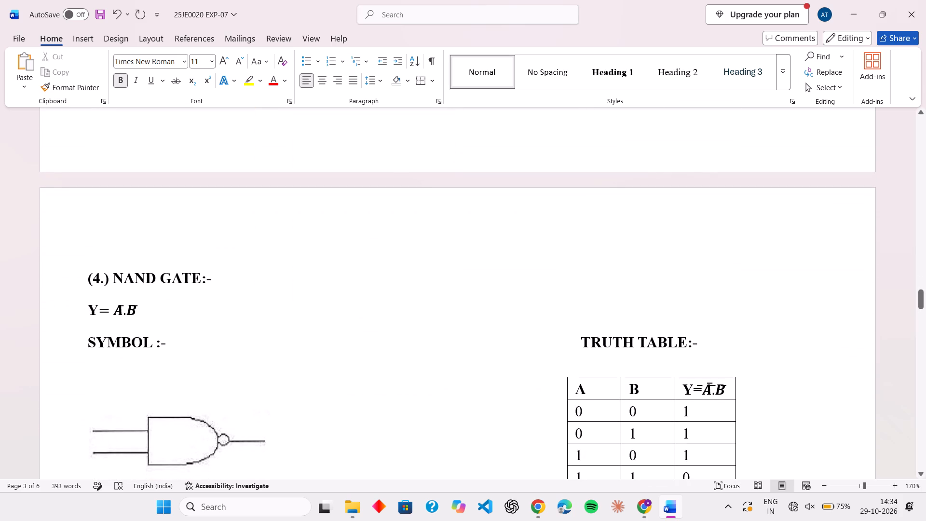
{"action": "left_click", "coordinate": [103, 251]}
{"action": "key", "text": "BackSpace"}
{"action": "key", "text": "BackSpace"}
{"action": "key", "text": "BackSpace"}
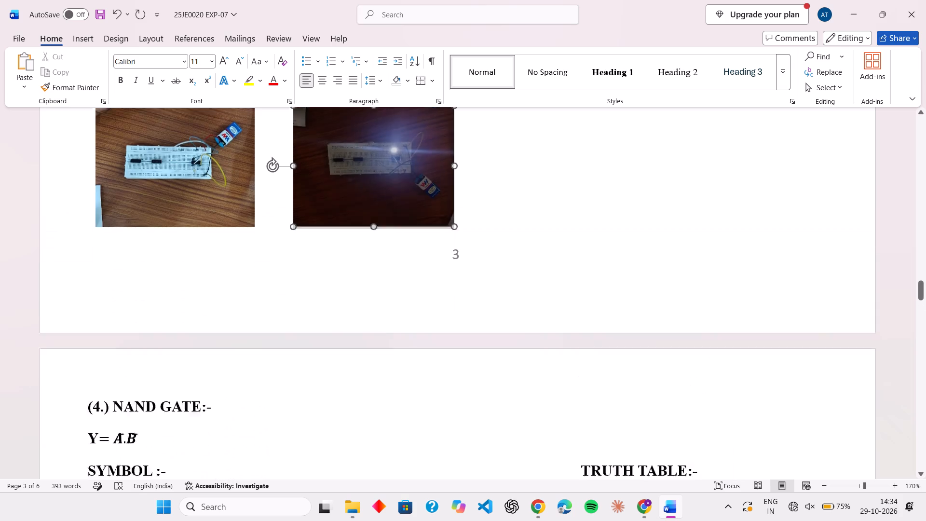
Correct the NAND gate heading to read "(4) NAND GATE :-", without the dot after 4 and with space before the colon.
{"action": "scroll", "coordinate": [117, 350], "scroll_direction": "up", "scroll_amount": 1}
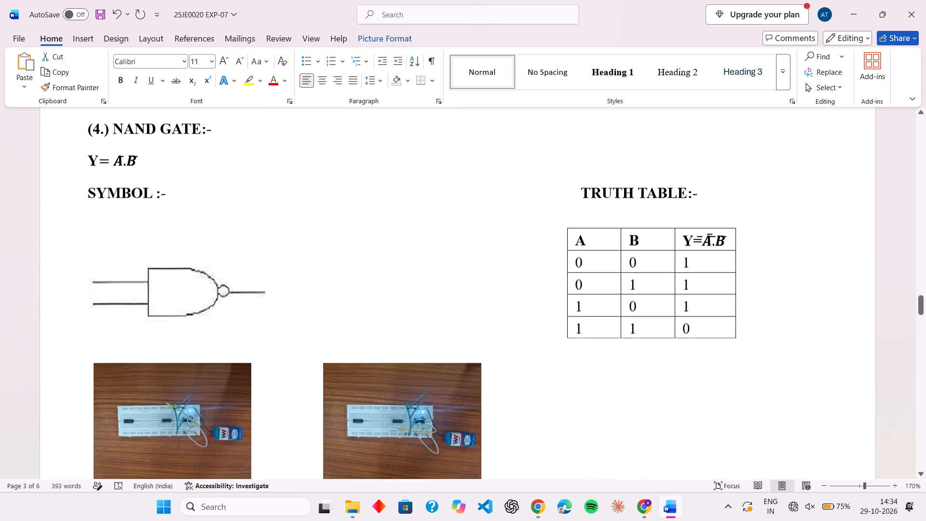
{"action": "scroll", "coordinate": [117, 350], "scroll_direction": "up", "scroll_amount": 1}
{"action": "scroll", "coordinate": [117, 350], "scroll_direction": "down", "scroll_amount": 4}
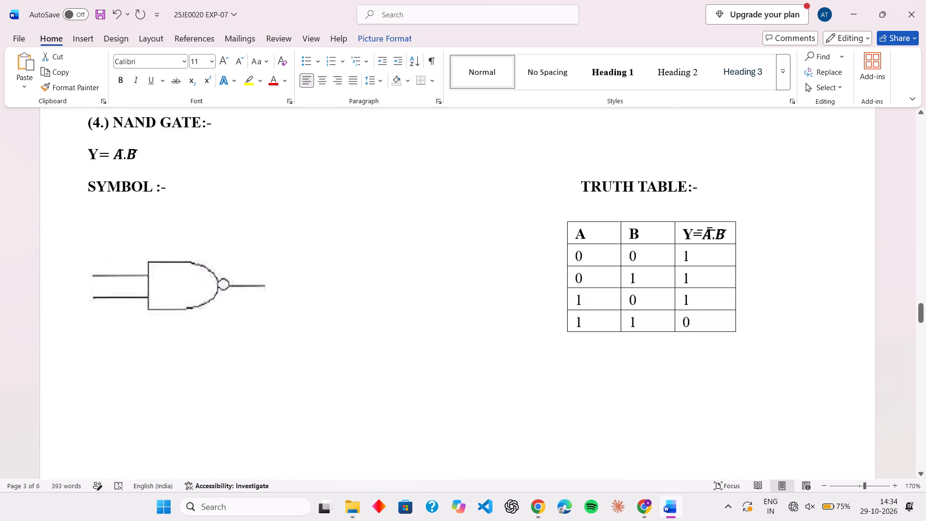
{"action": "scroll", "coordinate": [117, 350], "scroll_direction": "up", "scroll_amount": 3}
{"action": "left_click", "coordinate": [101, 297]}
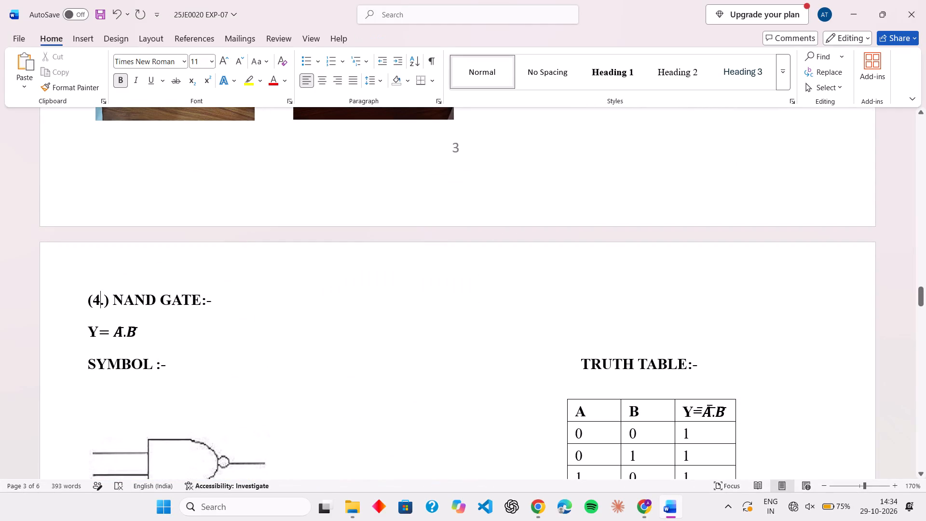
{"action": "key", "text": "Delete"}
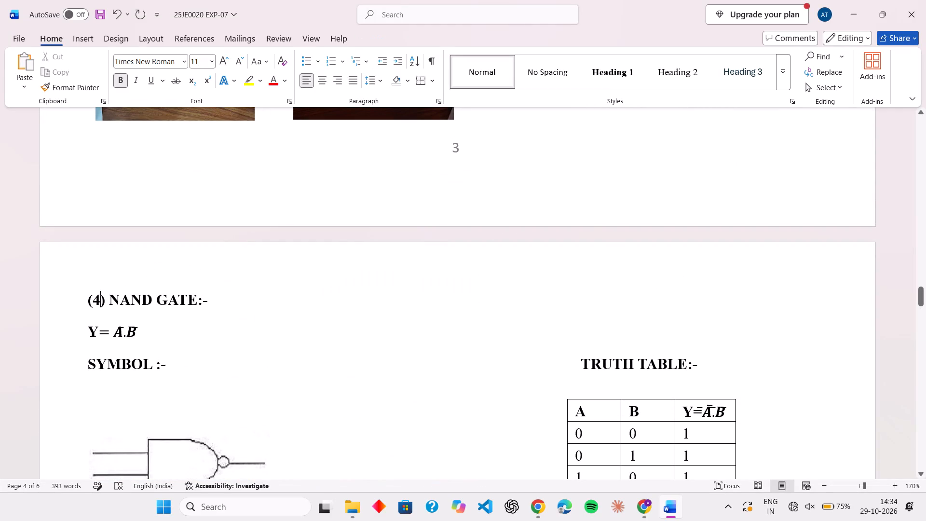
{"action": "left_click", "coordinate": [218, 303]}
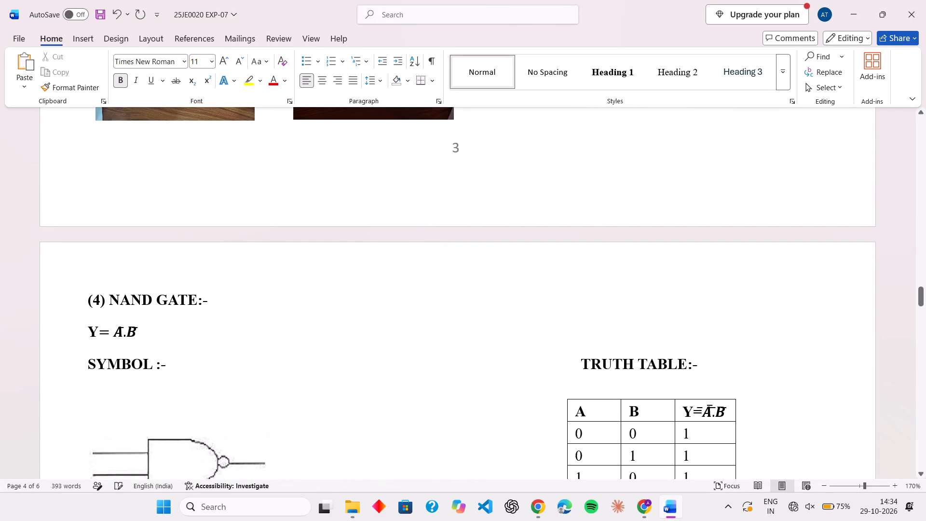
{"action": "left_click", "coordinate": [198, 300]}
{"action": "key", "text": "space"}
{"action": "key", "text": "space"}
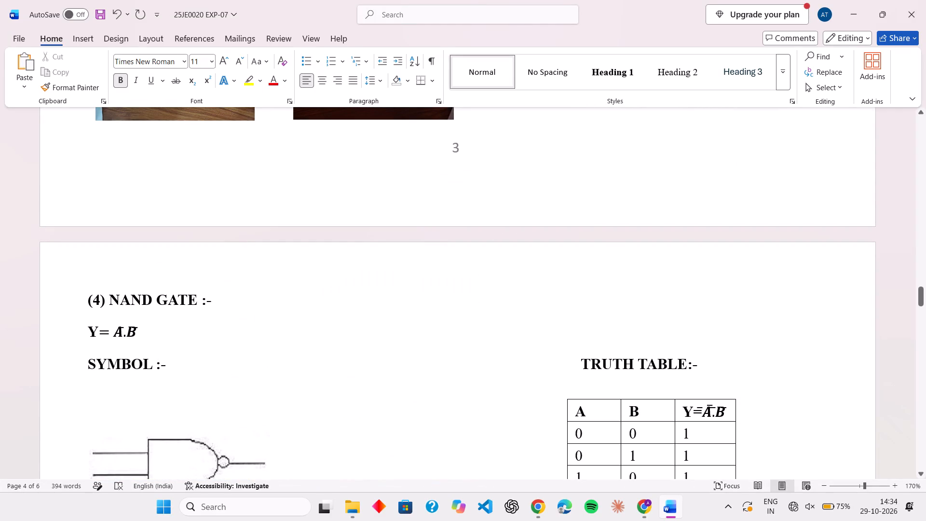
Convert the typed "(4)" of the NAND GATE heading into an indented list number matching the NOT GATE heading.
{"action": "left_click", "coordinate": [85, 301]}
{"action": "key", "text": "Tab"}
{"action": "scroll", "coordinate": [120, 307], "scroll_direction": "up", "scroll_amount": 1}
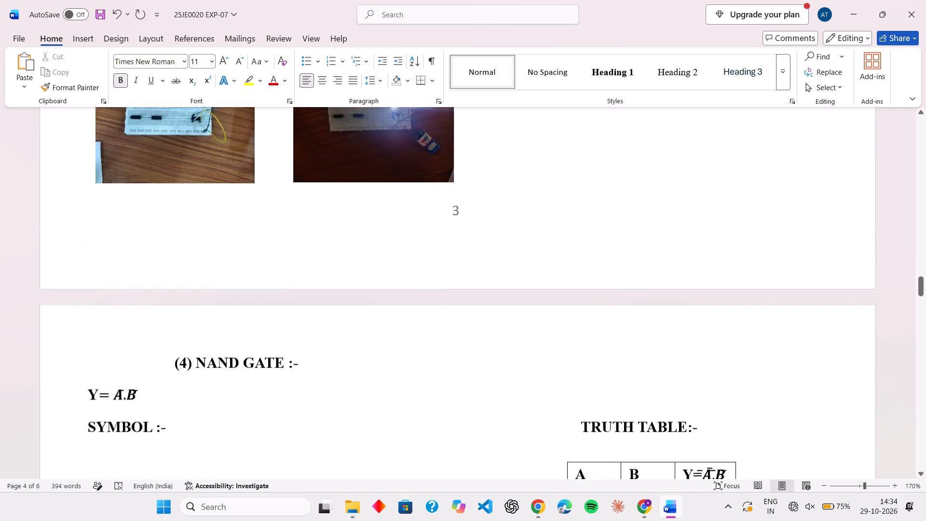
{"action": "scroll", "coordinate": [120, 307], "scroll_direction": "up", "scroll_amount": 3}
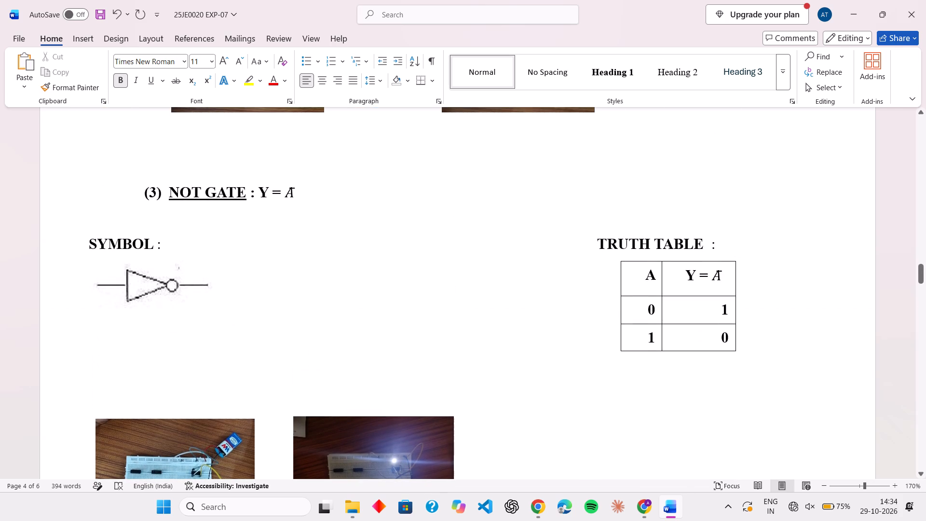
{"action": "left_click", "coordinate": [141, 192]}
{"action": "key", "text": "Left"}
{"action": "scroll", "coordinate": [141, 192], "scroll_direction": "down", "scroll_amount": 3}
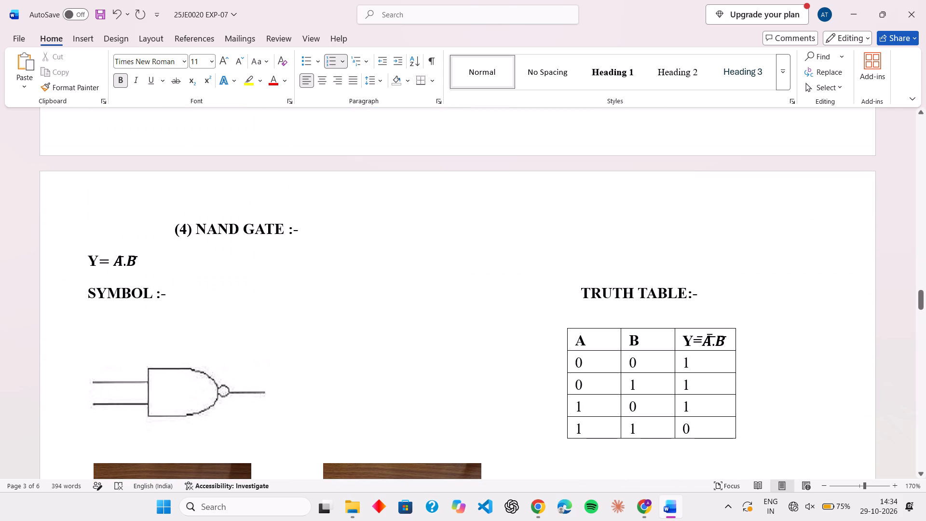
{"action": "left_click_drag", "start_coordinate": [190, 231], "coordinate": [165, 233]}
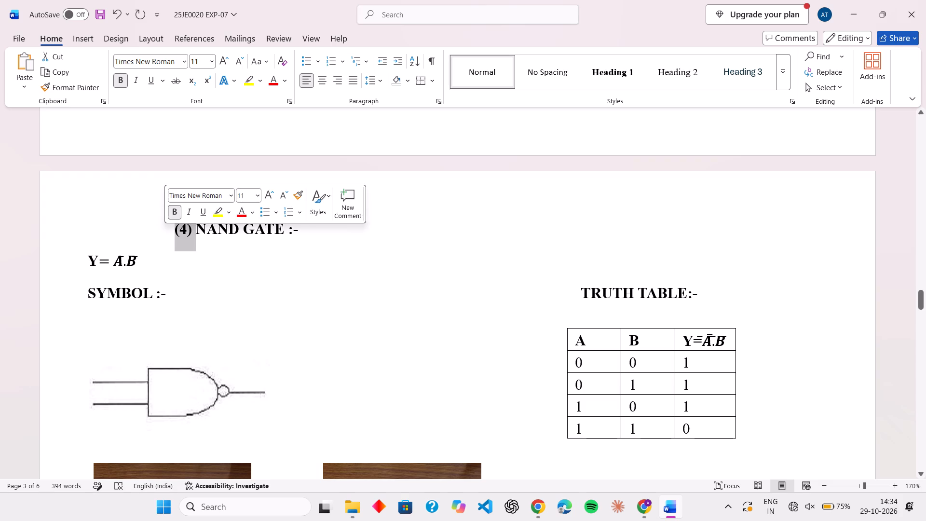
{"action": "left_click", "coordinate": [325, 60]}
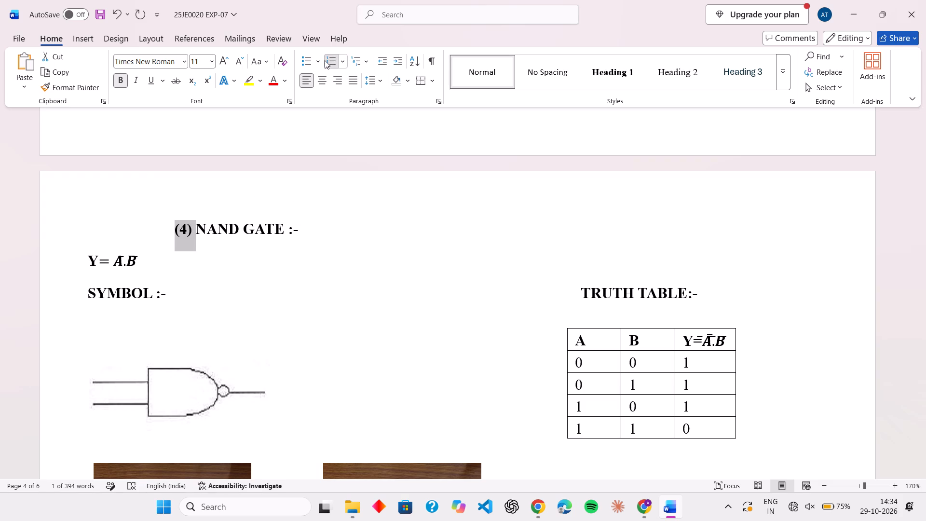
Underline the words "NAND GATE" in the heading, as in the NOT GATE heading.
{"action": "scroll", "coordinate": [316, 106], "scroll_direction": "up", "scroll_amount": 3}
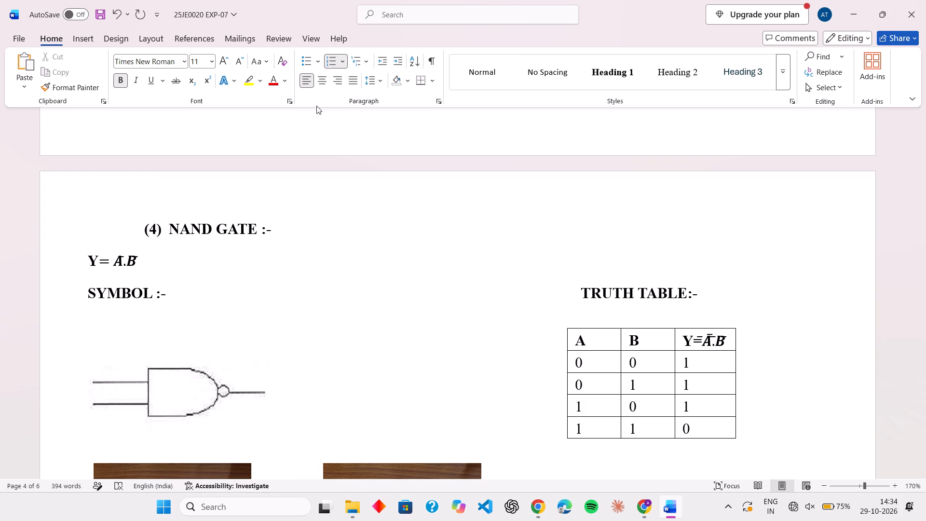
{"action": "scroll", "coordinate": [316, 106], "scroll_direction": "up", "scroll_amount": 1}
{"action": "scroll", "coordinate": [318, 233], "scroll_direction": "up", "scroll_amount": 1}
{"action": "scroll", "coordinate": [318, 233], "scroll_direction": "down", "scroll_amount": 3}
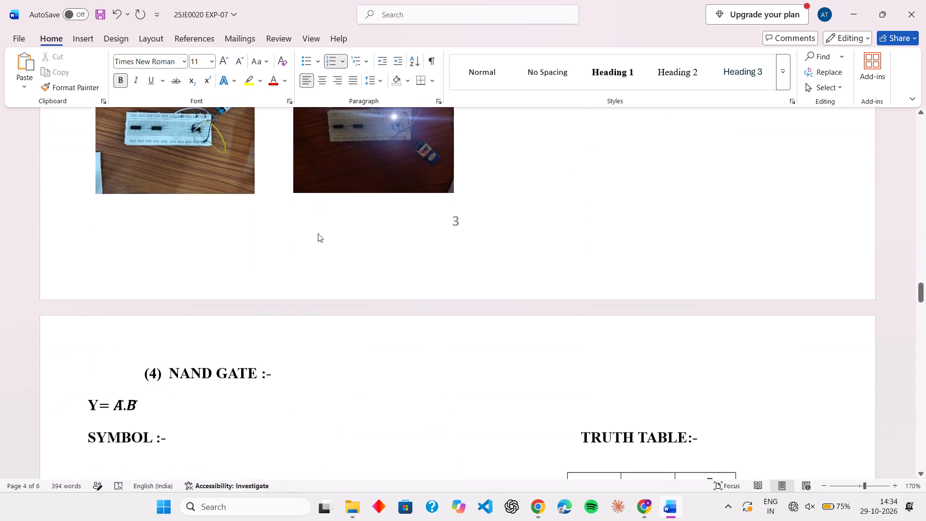
{"action": "scroll", "coordinate": [318, 233], "scroll_direction": "down", "scroll_amount": 2}
{"action": "left_click", "coordinate": [158, 343]}
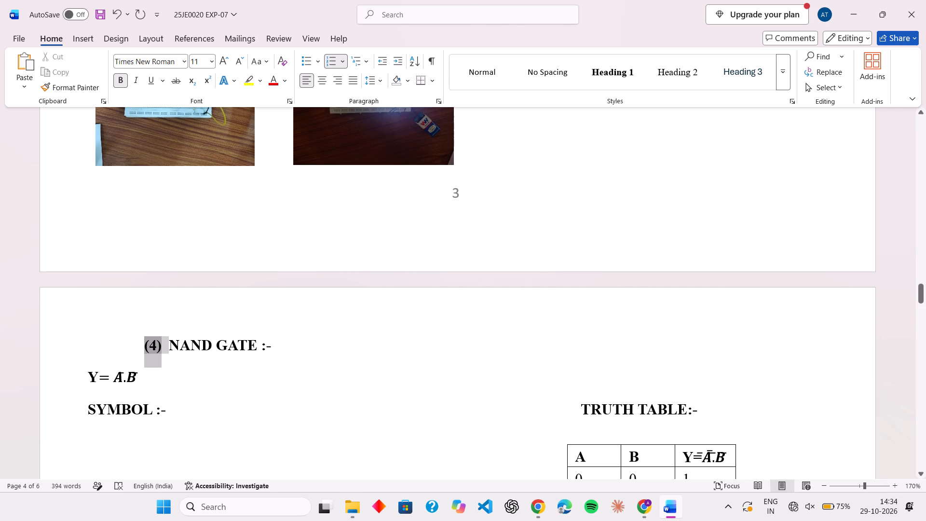
{"action": "left_click", "coordinate": [206, 358]}
{"action": "left_click_drag", "start_coordinate": [257, 349], "coordinate": [191, 340]}
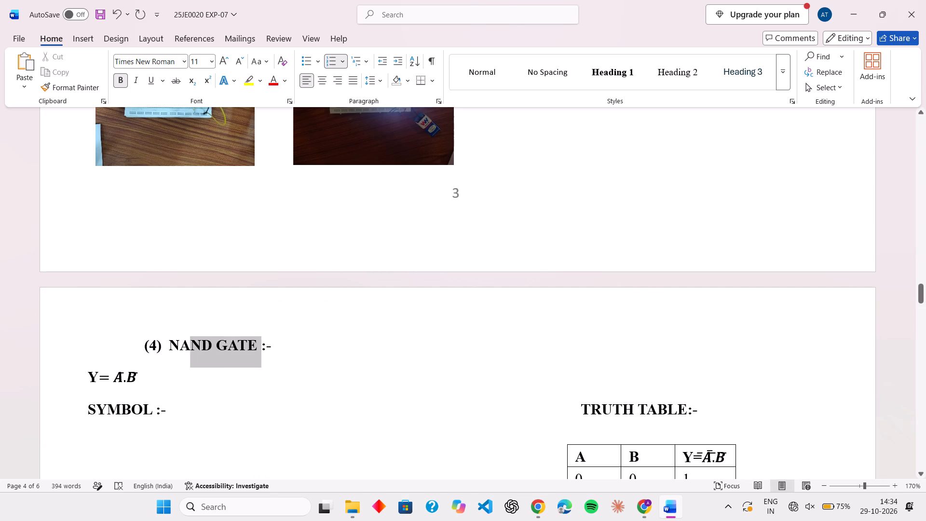
{"action": "left_click_drag", "start_coordinate": [191, 340], "coordinate": [176, 339]}
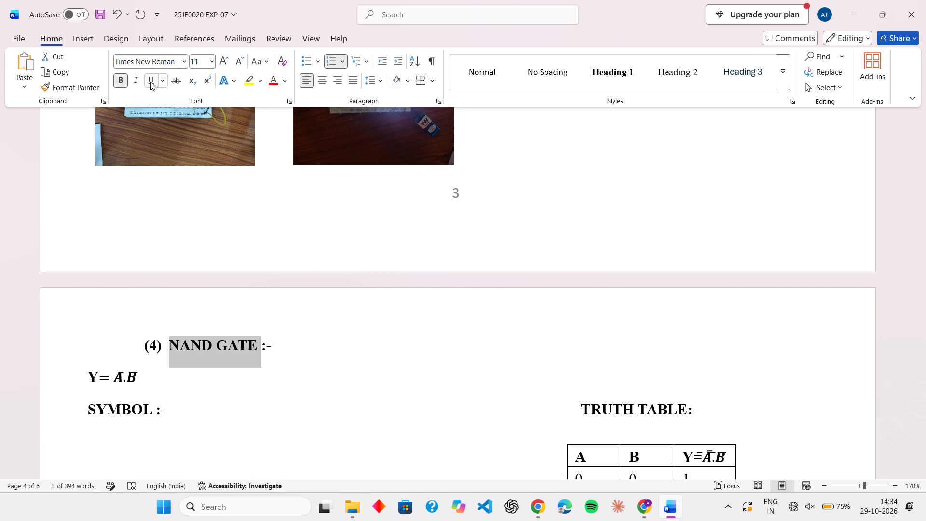
{"action": "left_click", "coordinate": [150, 82]}
Remove the hyphen and trailing spacing after the colon in the NAND GATE heading.
{"action": "left_click", "coordinate": [269, 337]}
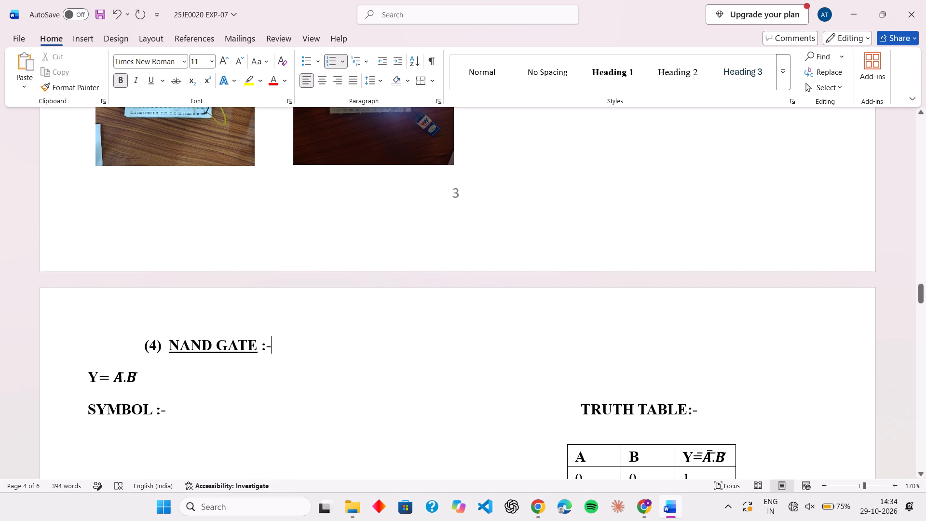
{"action": "key", "text": "BackSpace"}
{"action": "key", "text": "Delete"}
{"action": "key", "text": "Delete"}
{"action": "key", "text": "Delete"}
{"action": "key", "text": "Delete"}
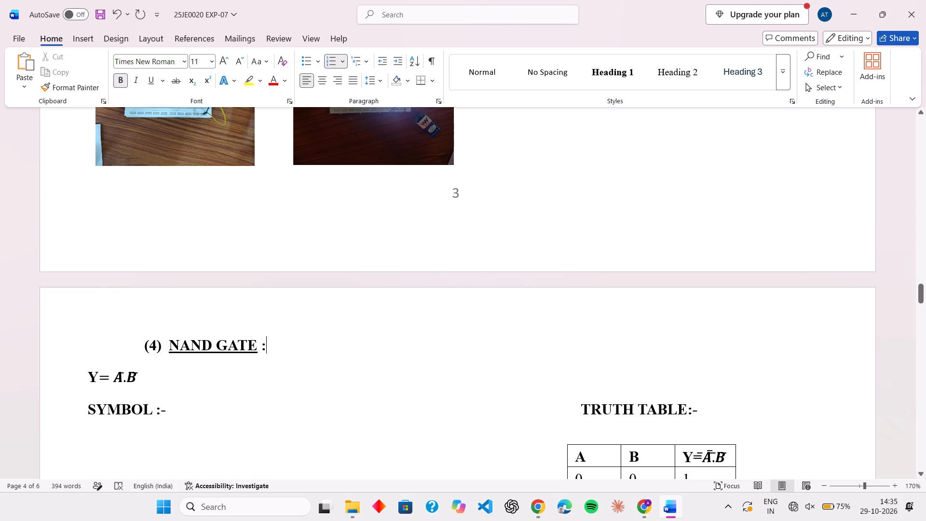
Bring the barred A.B output expression up onto the NAND GATE heading line, one space after the colon.
{"action": "left_click", "coordinate": [91, 371]}
{"action": "key", "text": "BackSpace"}
{"action": "key", "text": "BackSpace"}
{"action": "key", "text": "BackSpace"}
{"action": "key", "text": "BackSpace"}
{"action": "key", "text": "BackSpace"}
{"action": "key", "text": "BackSpace"}
{"action": "key", "text": "BackSpace"}
{"action": "key", "text": "BackSpace"}
{"action": "key", "text": "BackSpace"}
{"action": "key", "text": "BackSpace"}
{"action": "key", "text": "BackSpace"}
{"action": "key", "text": "BackSpace"}
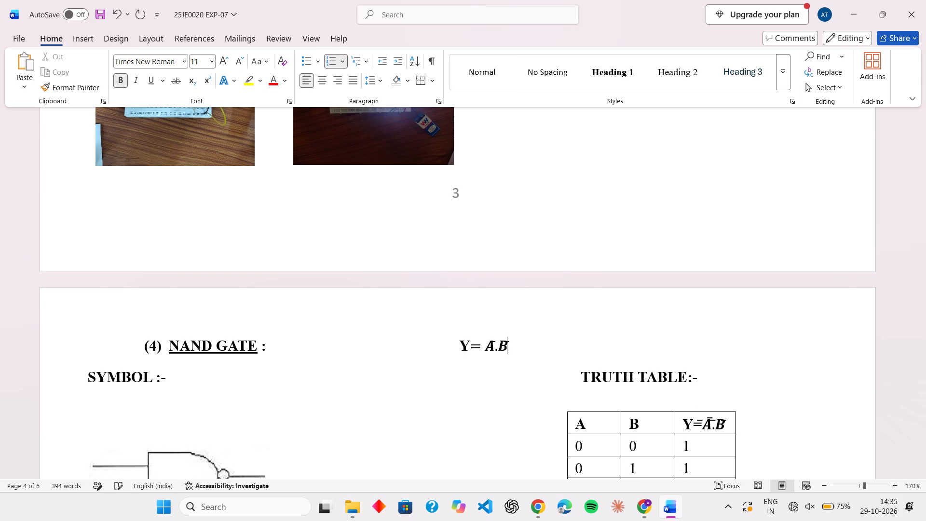
{"action": "key", "text": "BackSpace"}
{"action": "key", "text": "BackSpace"}
{"action": "key", "text": "BackSpace"}
{"action": "key", "text": "BackSpace"}
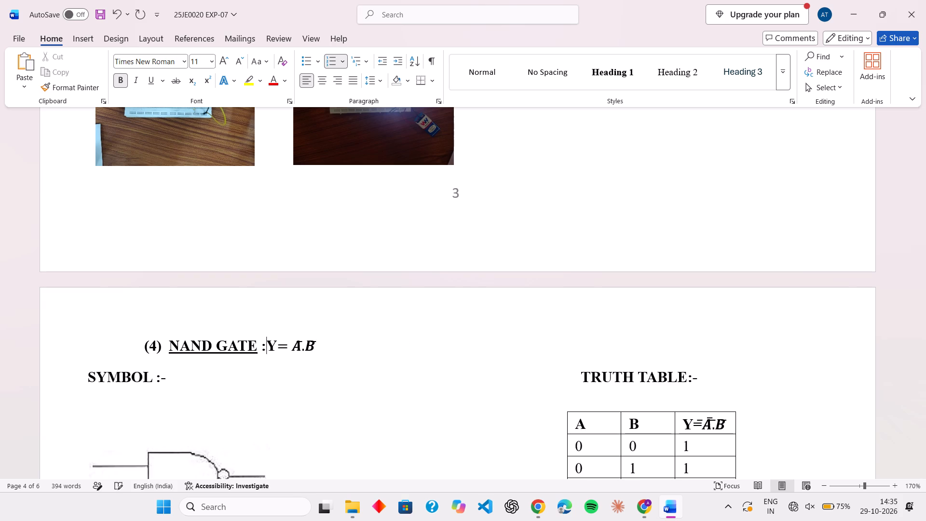
{"action": "key", "text": "space"}
Add an unnumbered blank line between the NAND GATE heading and its "SYMBOL :-" line.
{"action": "left_click", "coordinate": [376, 343]}
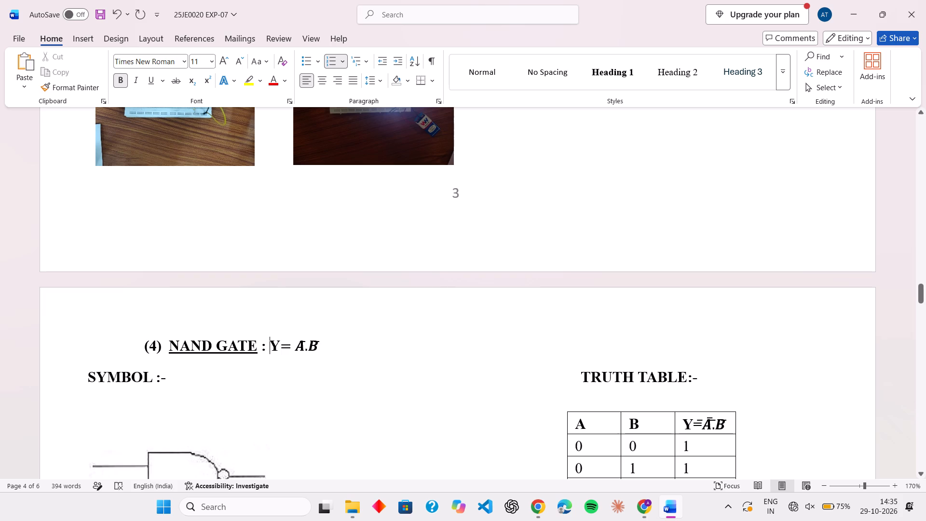
{"action": "key", "text": "Return"}
{"action": "key", "text": "BackSpace"}
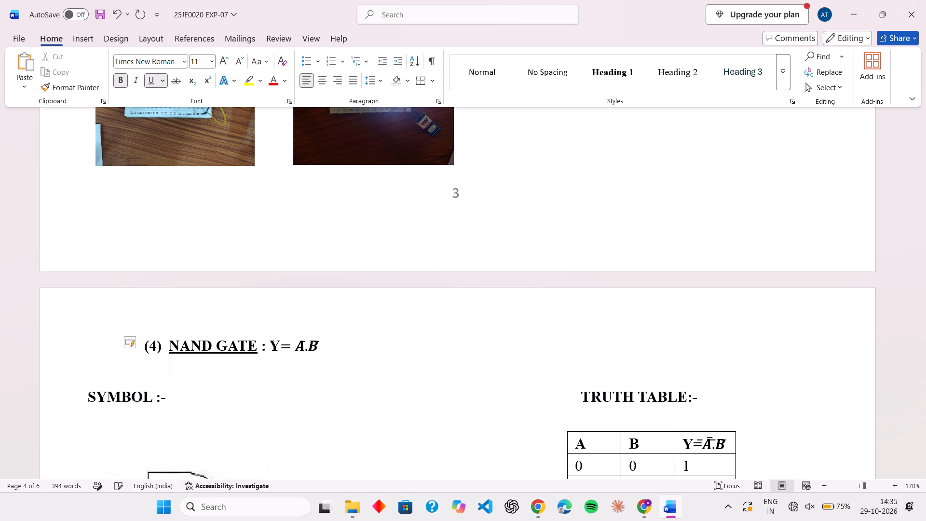
Turn the "(5.)" of the NOR GATE heading into list number (5) and add a space before the colon.
{"action": "scroll", "coordinate": [376, 343], "scroll_direction": "down", "scroll_amount": 2}
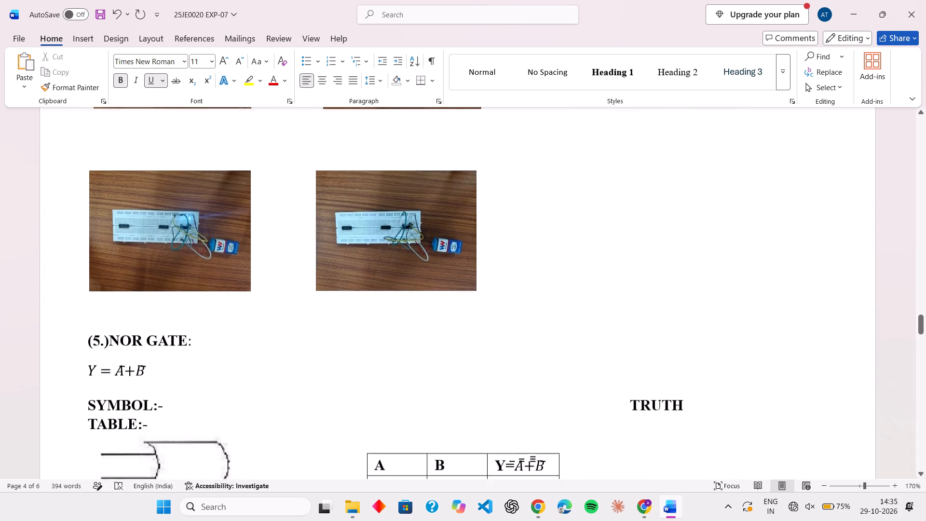
{"action": "left_click", "coordinate": [102, 341]}
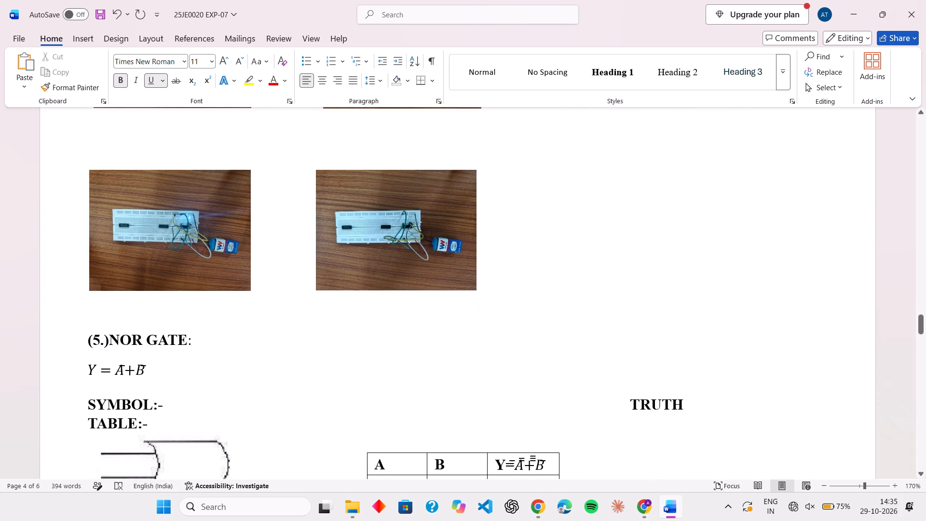
{"action": "key", "text": "BackSpace"}
{"action": "left_click", "coordinate": [102, 341]}
{"action": "key", "text": "Right"}
{"action": "key", "text": "space"}
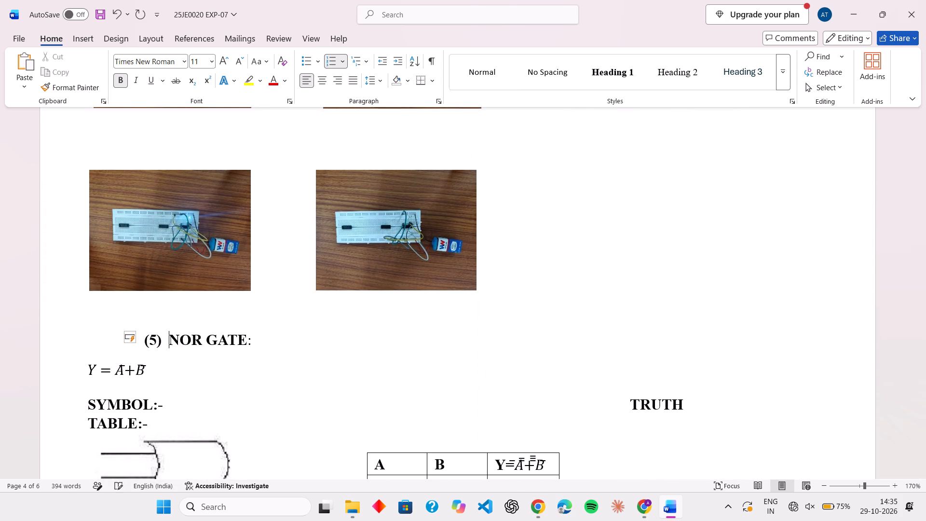
{"action": "left_click", "coordinate": [243, 341]}
{"action": "key", "text": "space"}
Underline the words "NOR GATE" in the heading.
{"action": "left_click_drag", "start_coordinate": [171, 341], "coordinate": [213, 342]}
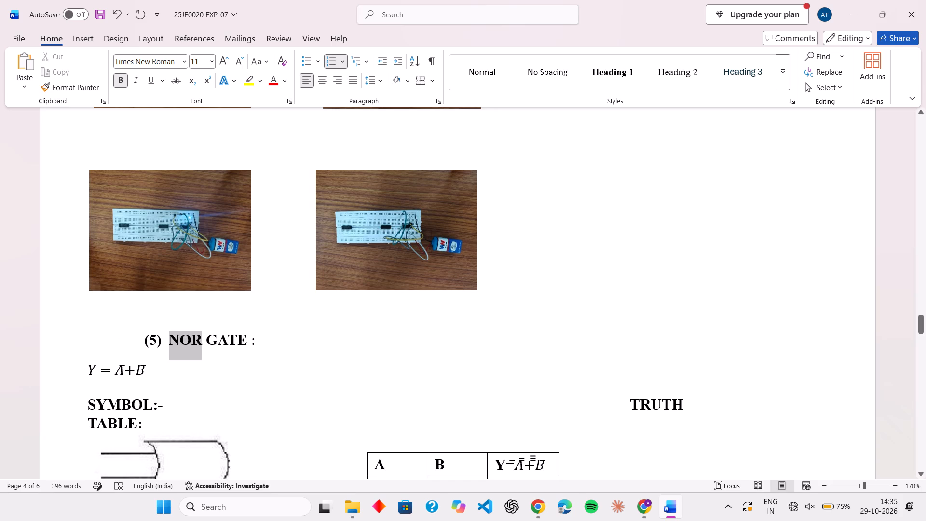
{"action": "left_click_drag", "start_coordinate": [213, 342], "coordinate": [245, 336]}
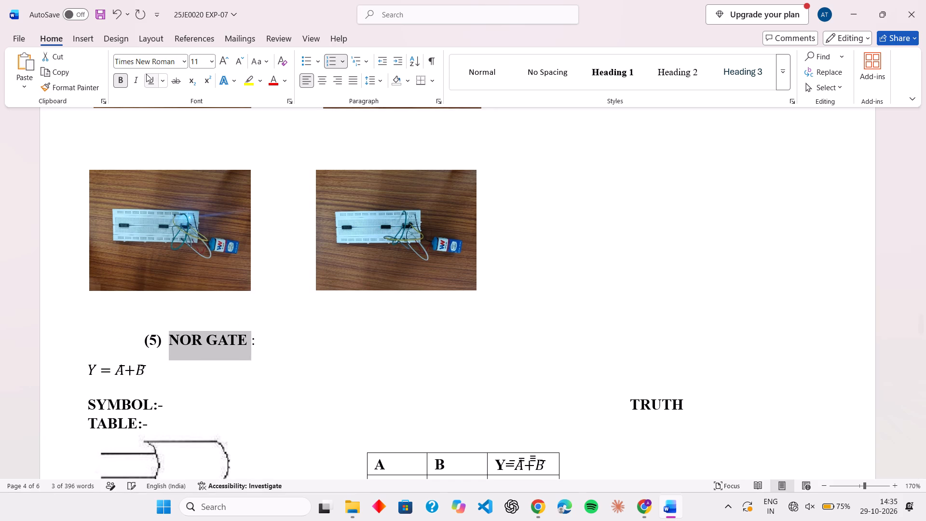
{"action": "left_click", "coordinate": [146, 74]}
Bring the NOR output expression up onto the NOR GATE heading line, after the colon.
{"action": "left_click", "coordinate": [84, 376]}
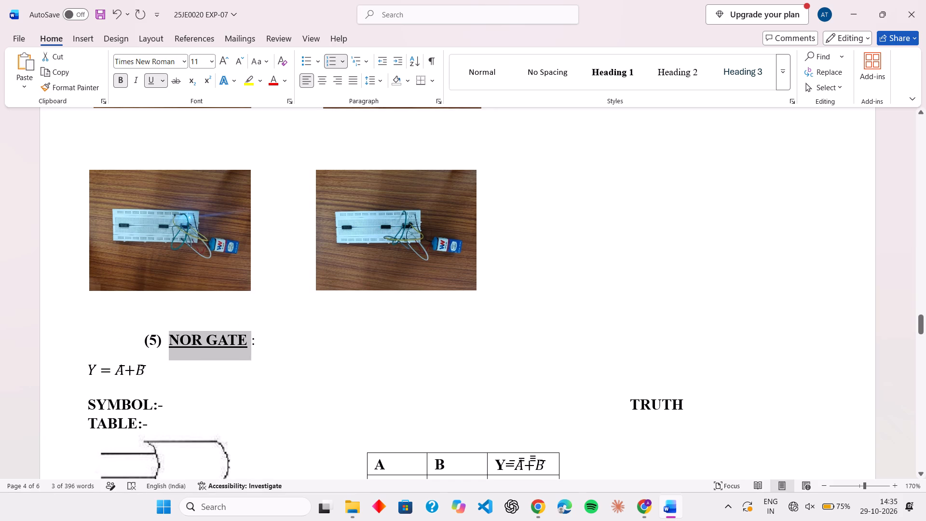
{"action": "key", "text": "BackSpace"}
{"action": "key", "text": "BackSpace"}
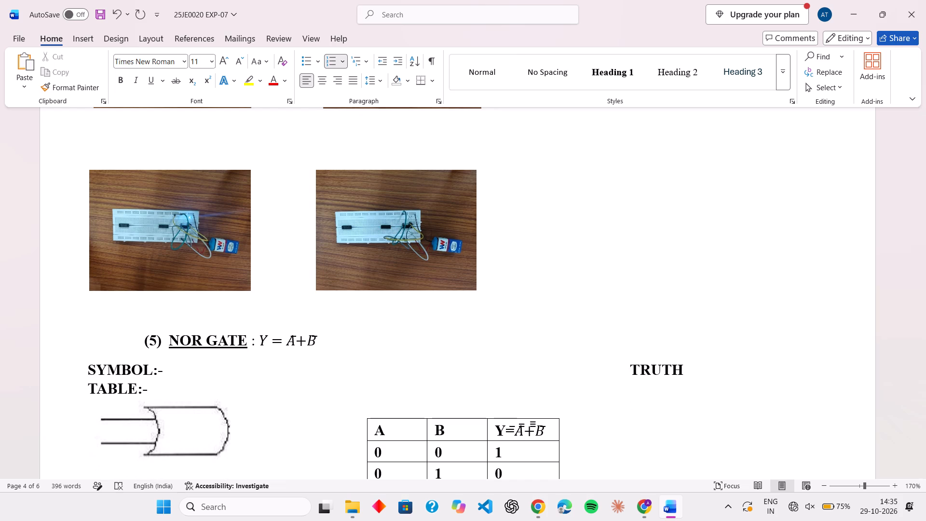
Reduce the gap before "TRUTH" in the NOR section and complete that label as "TRUTH TABLE :" on the SYMBOL line.
{"action": "left_click", "coordinate": [88, 384]}
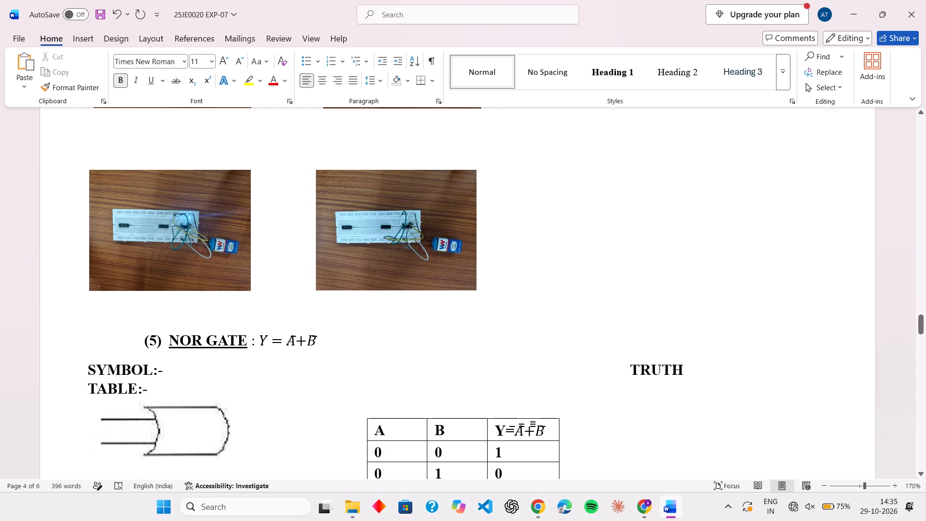
{"action": "left_click", "coordinate": [518, 376]}
{"action": "key", "text": "BackSpace"}
{"action": "key", "text": "BackSpace"}
{"action": "key", "text": "BackSpace"}
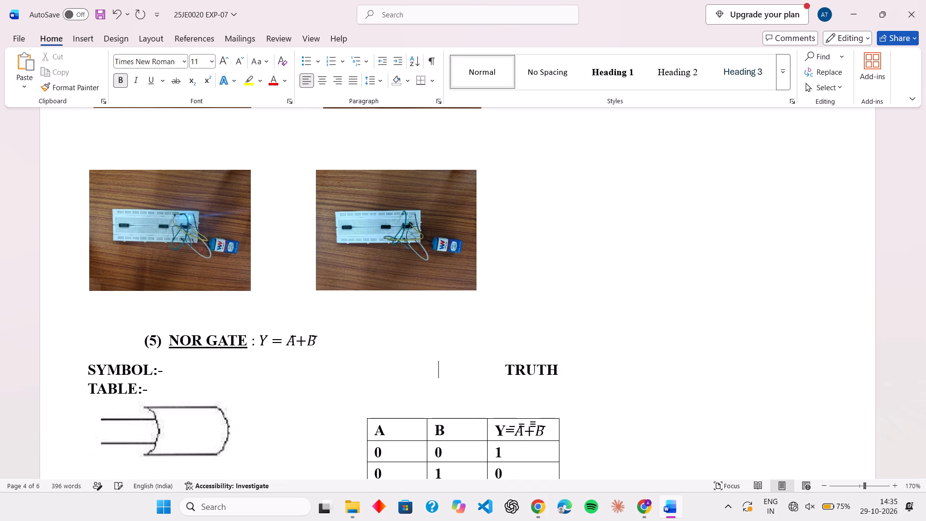
{"action": "key", "text": "space"}
{"action": "key", "text": "space"}
{"action": "left_click", "coordinate": [568, 364]}
{"action": "type", "text": "Ta"}
{"action": "key", "text": "BackSpace"}
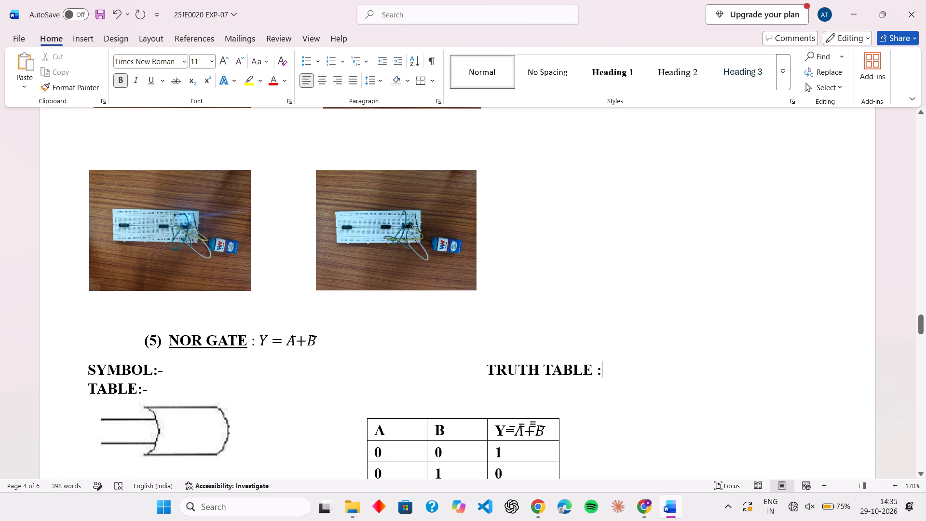
Remove the hyphen from the NOR section's "SYMBOL:-" and respace the line so "TRUTH TABLE :" sits well away from it.
{"action": "left_click", "coordinate": [193, 375]}
{"action": "key", "text": "BackSpace"}
{"action": "key", "text": "BackSpace"}
{"action": "key", "text": "BackSpace"}
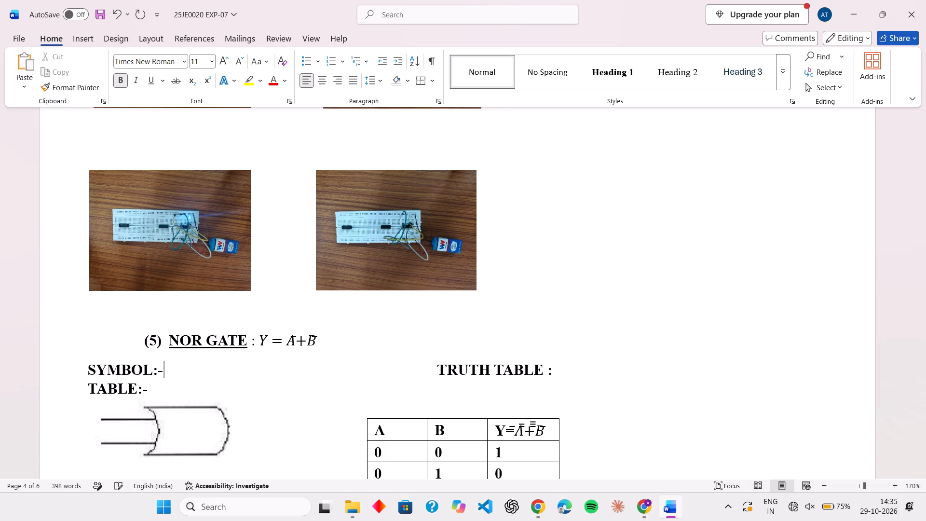
{"action": "key", "text": "BackSpace"}
{"action": "key", "text": "Tab"}
{"action": "key", "text": "Tab"}
{"action": "key", "text": "Tab"}
{"action": "key", "text": "Tab"}
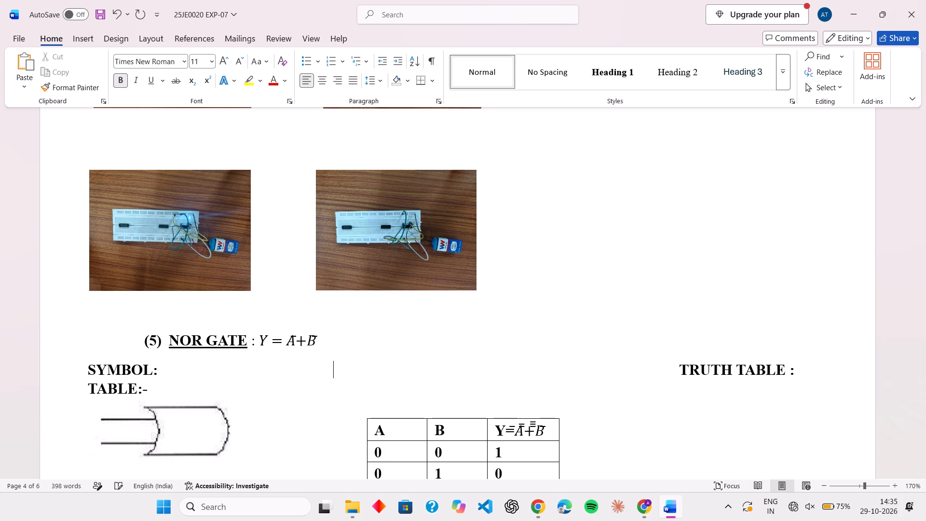
{"action": "key", "text": "BackSpace"}
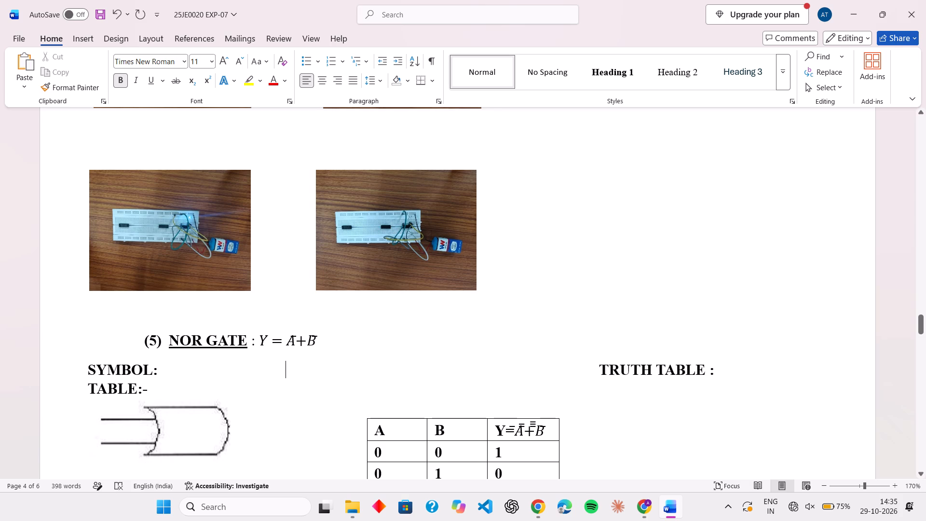
Delete the leftover "TABLE:-" line below the NOR section's SYMBOL label.
{"action": "left_click_drag", "start_coordinate": [150, 388], "coordinate": [95, 385]}
{"action": "key", "text": "BackSpace"}
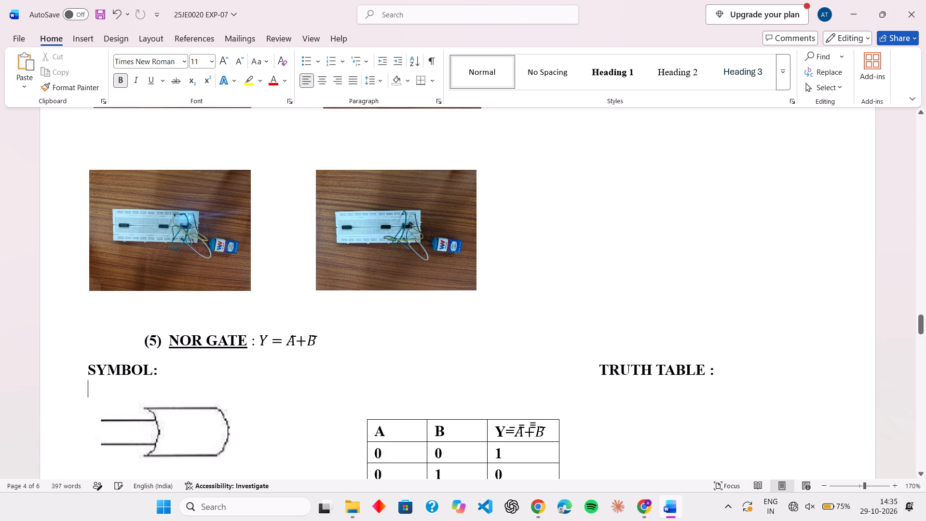
Narrow the NOR gate symbol picture to roughly half its width, keeping its height.
{"action": "scroll", "coordinate": [95, 385], "scroll_direction": "down", "scroll_amount": 1}
{"action": "left_click", "coordinate": [163, 383]}
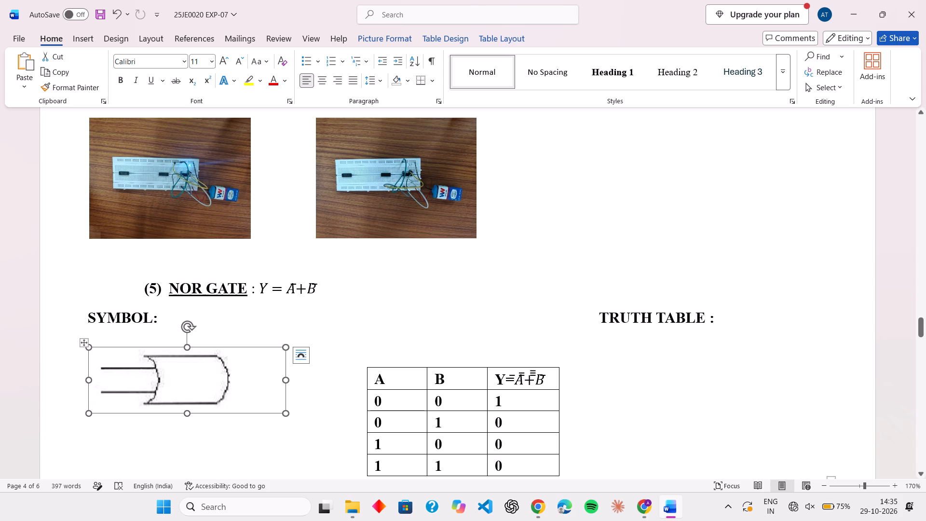
{"action": "left_click_drag", "start_coordinate": [283, 380], "coordinate": [214, 388]}
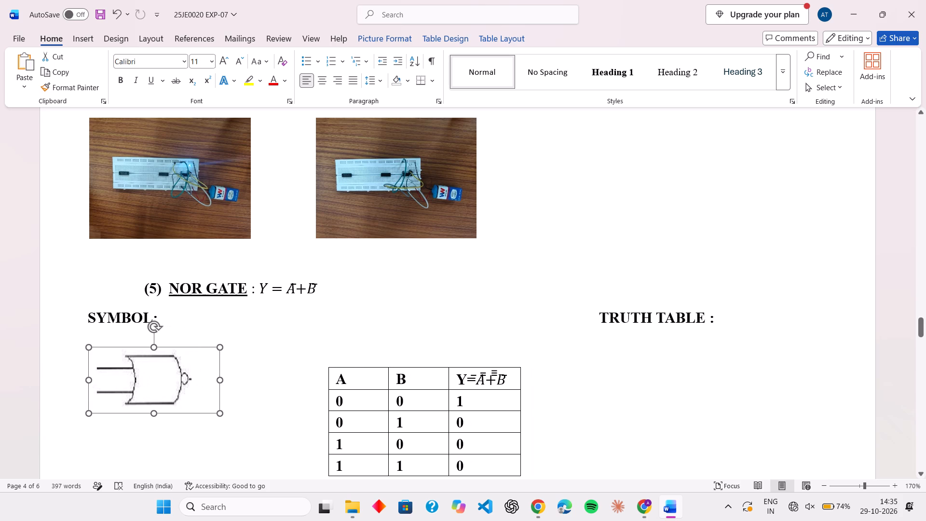
{"action": "left_click_drag", "start_coordinate": [214, 388], "coordinate": [192, 385]}
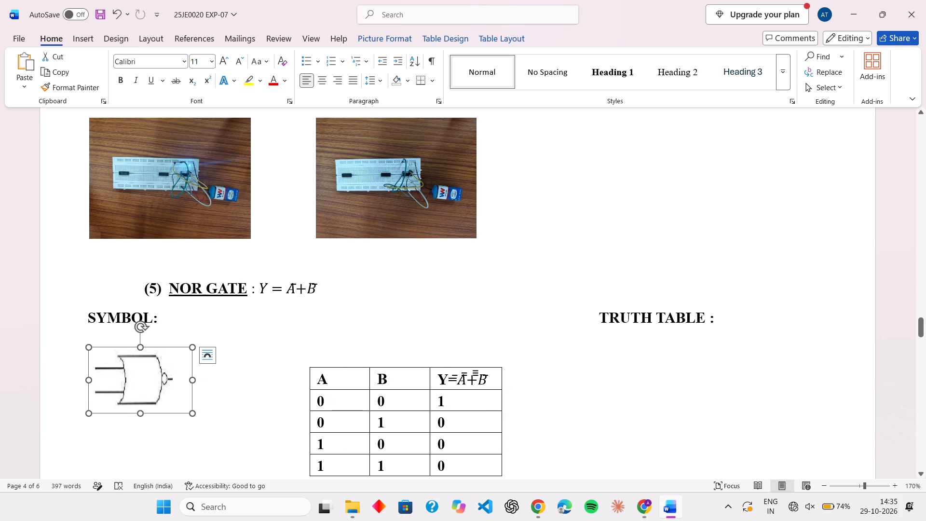
Move the NOR truth table across so it sits beneath its "TRUTH TABLE :" label.
{"action": "left_click", "coordinate": [302, 399]}
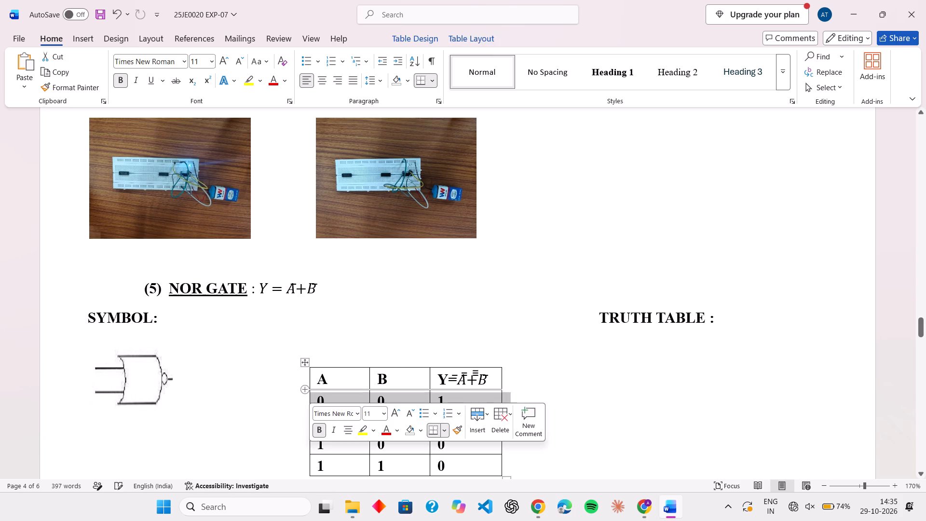
{"action": "left_click", "coordinate": [280, 389]}
{"action": "left_click_drag", "start_coordinate": [302, 364], "coordinate": [376, 357]}
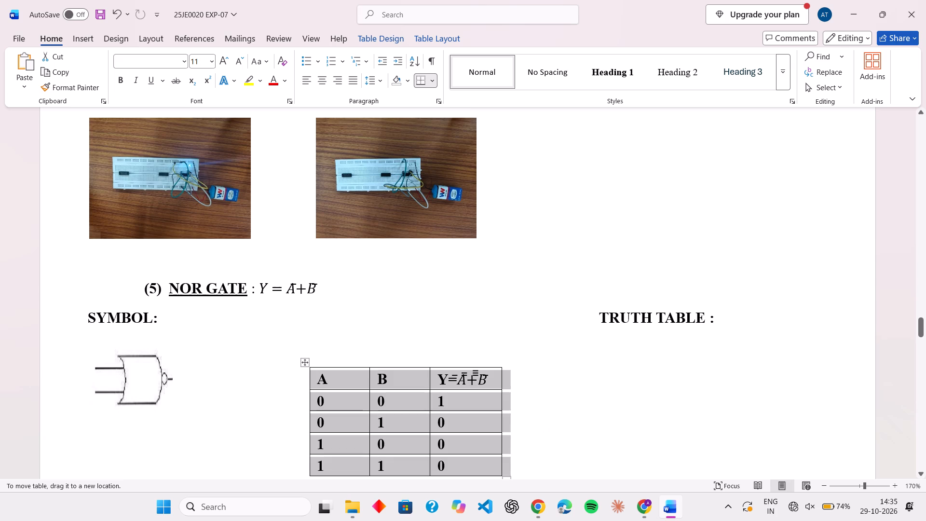
{"action": "left_click_drag", "start_coordinate": [376, 357], "coordinate": [552, 347]}
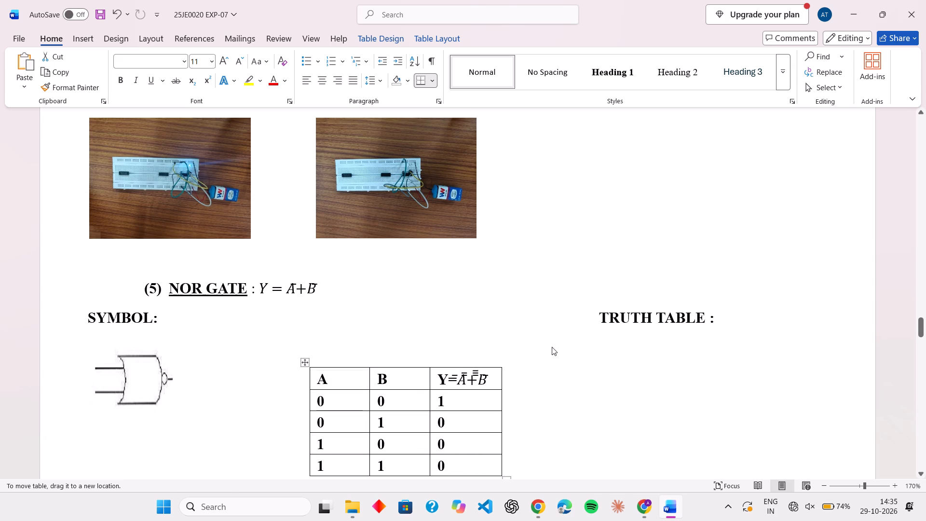
Shift the NOR gate symbol picture slightly lower beneath the SYMBOL label.
{"action": "scroll", "coordinate": [569, 348], "scroll_direction": "down", "scroll_amount": 2}
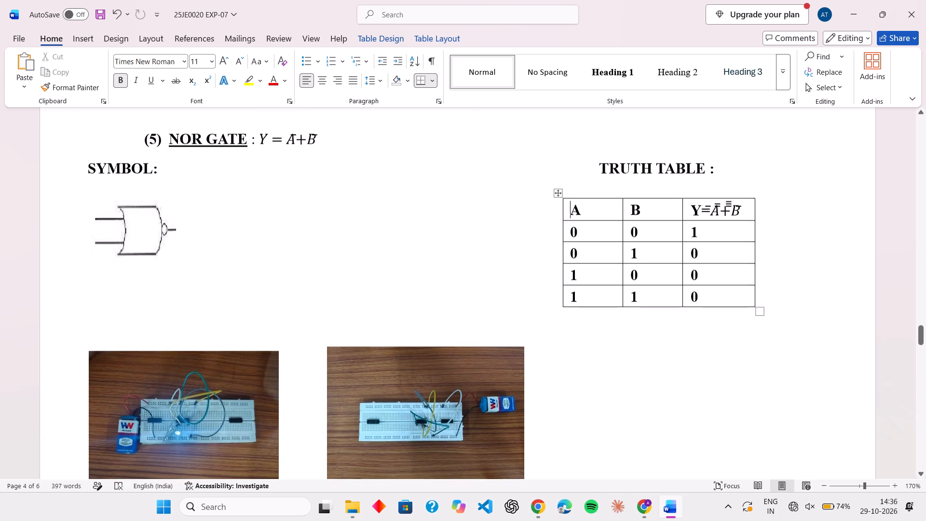
{"action": "scroll", "coordinate": [569, 348], "scroll_direction": "down", "scroll_amount": 1}
{"action": "left_click", "coordinate": [123, 259]}
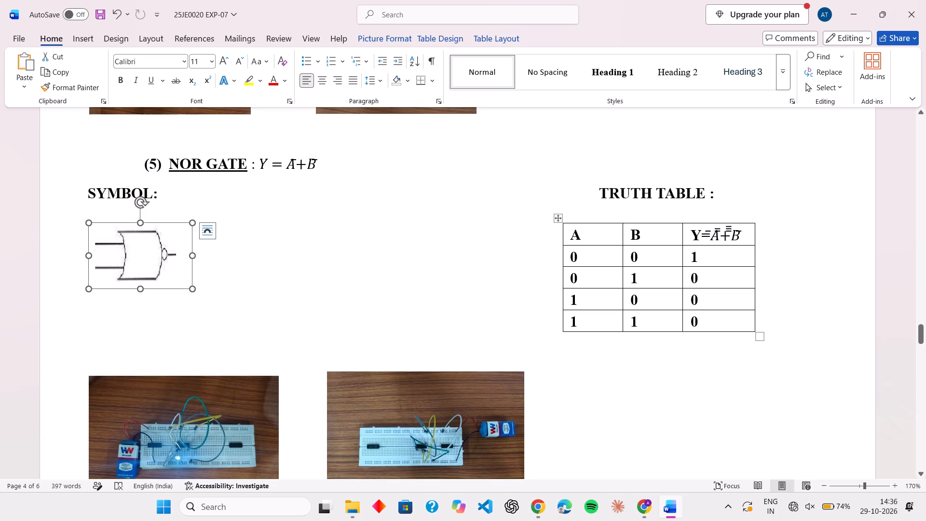
{"action": "left_click_drag", "start_coordinate": [132, 253], "coordinate": [206, 261]}
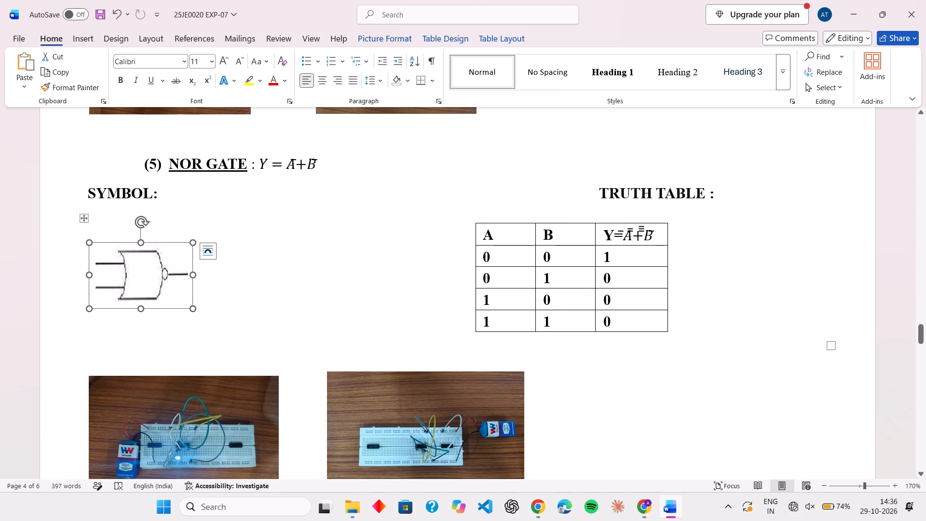
Move the NOR truth table back across beneath its "TRUTH TABLE :" label.
{"action": "left_click", "coordinate": [515, 242]}
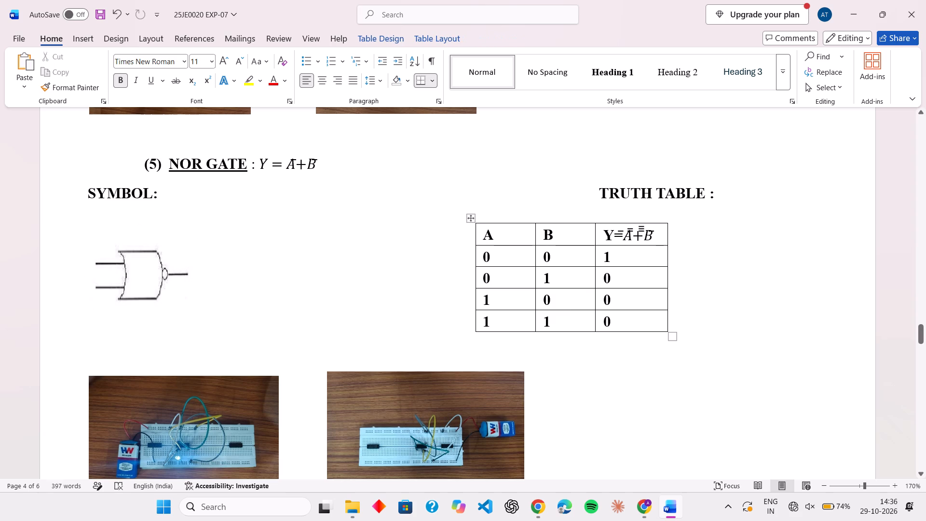
{"action": "left_click_drag", "start_coordinate": [472, 218], "coordinate": [582, 220]}
Remove the hyphen and trailing space after the X-OR GATE heading's colon and add a space before the colon.
{"action": "scroll", "coordinate": [558, 248], "scroll_direction": "down", "scroll_amount": 2}
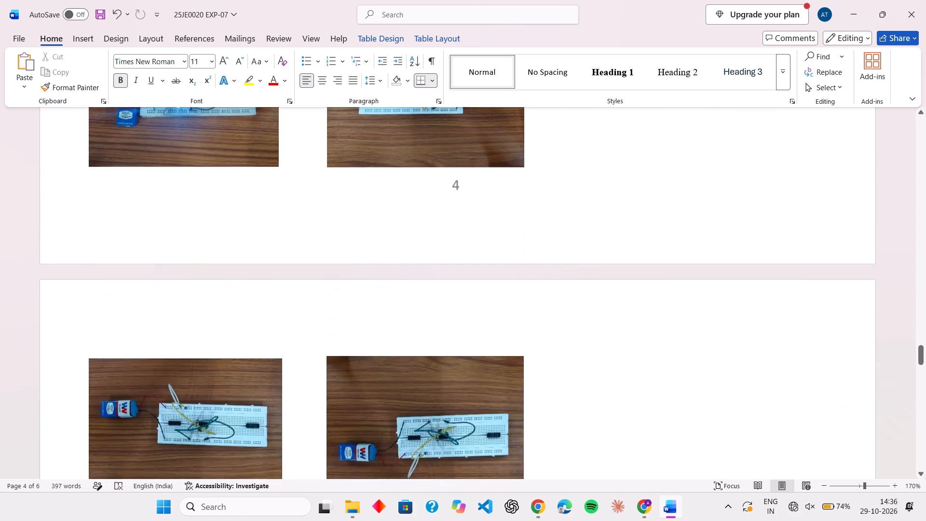
{"action": "scroll", "coordinate": [558, 248], "scroll_direction": "down", "scroll_amount": 2}
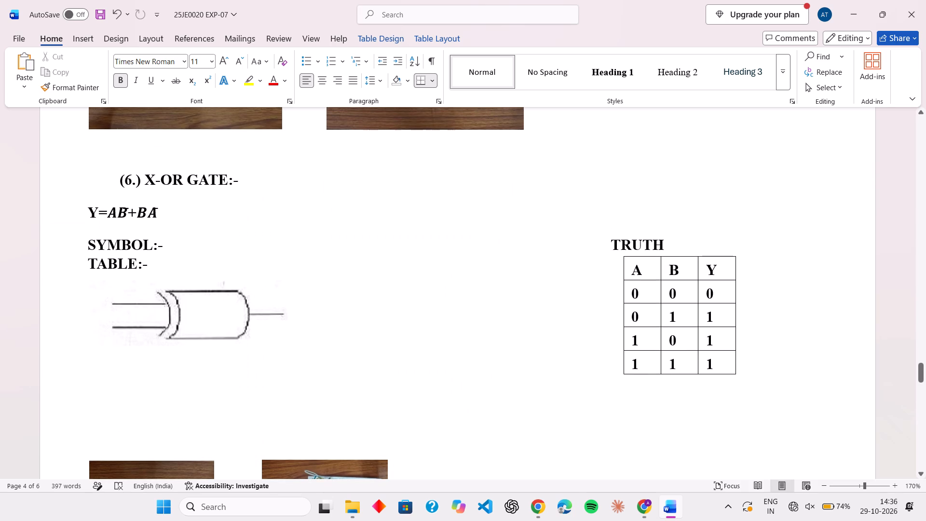
{"action": "left_click", "coordinate": [242, 179]}
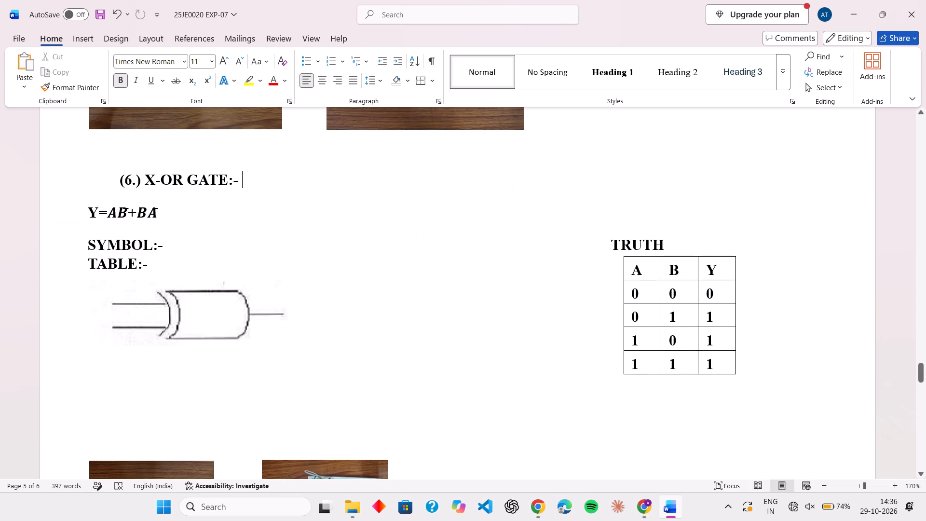
{"action": "key", "text": "BackSpace"}
{"action": "key", "text": "BackSpace"}
{"action": "key", "text": "Left"}
{"action": "key", "text": "space"}
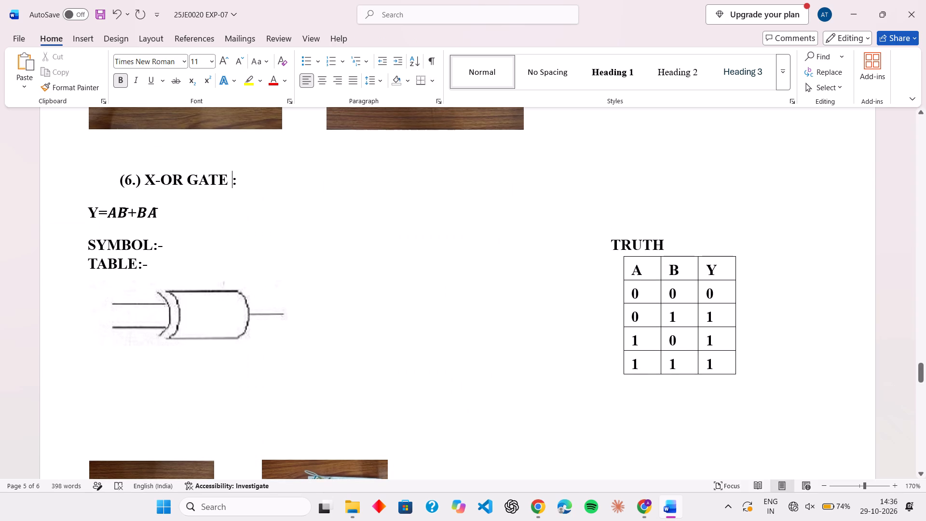
Replace the typed "(6.)" of the X-OR GATE heading with automatic list numbering (6).
{"action": "left_click", "coordinate": [136, 186]}
{"action": "key", "text": "BackSpace"}
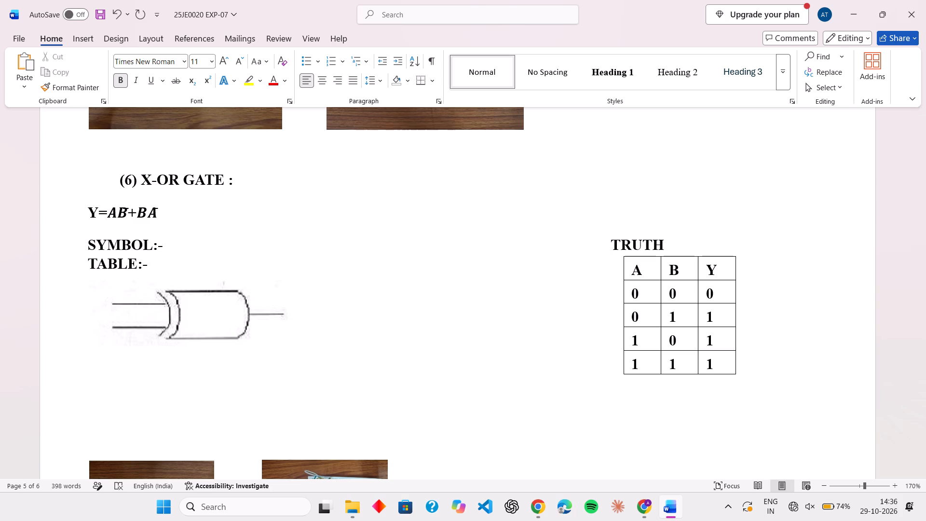
{"action": "left_click_drag", "start_coordinate": [138, 179], "coordinate": [117, 180]}
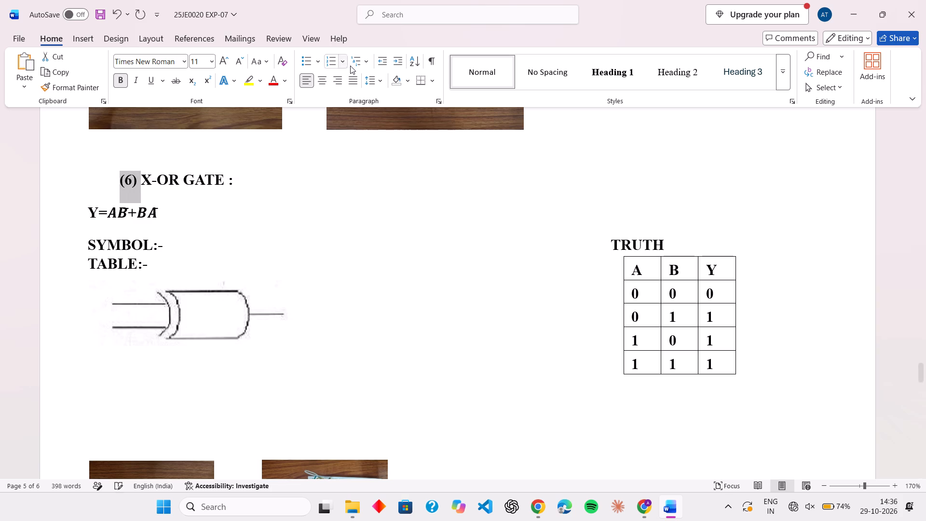
{"action": "left_click", "coordinate": [326, 64]}
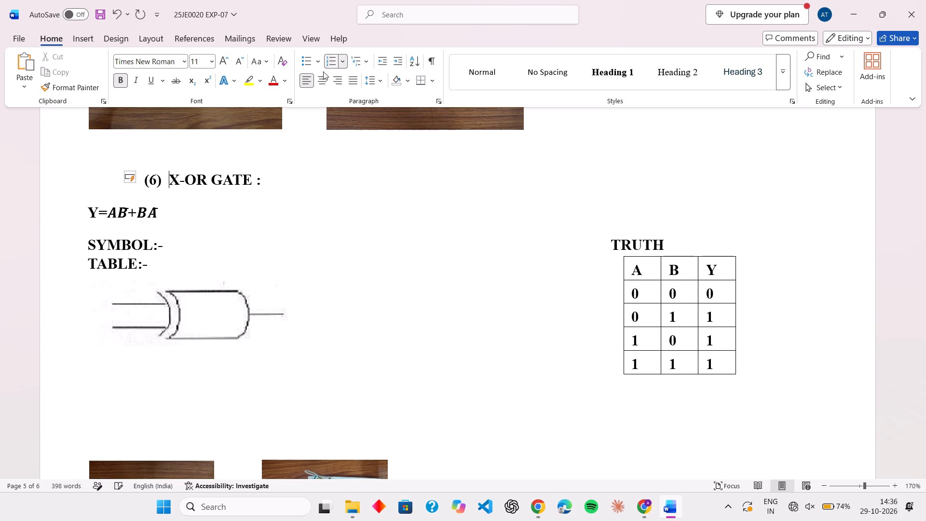
Join the X-OR output expression onto the end of the X-OR GATE heading line, removing the heading's colon.
{"action": "left_click", "coordinate": [87, 215]}
{"action": "key", "text": "BackSpace"}
{"action": "key", "text": "BackSpace"}
{"action": "key", "text": "BackSpace"}
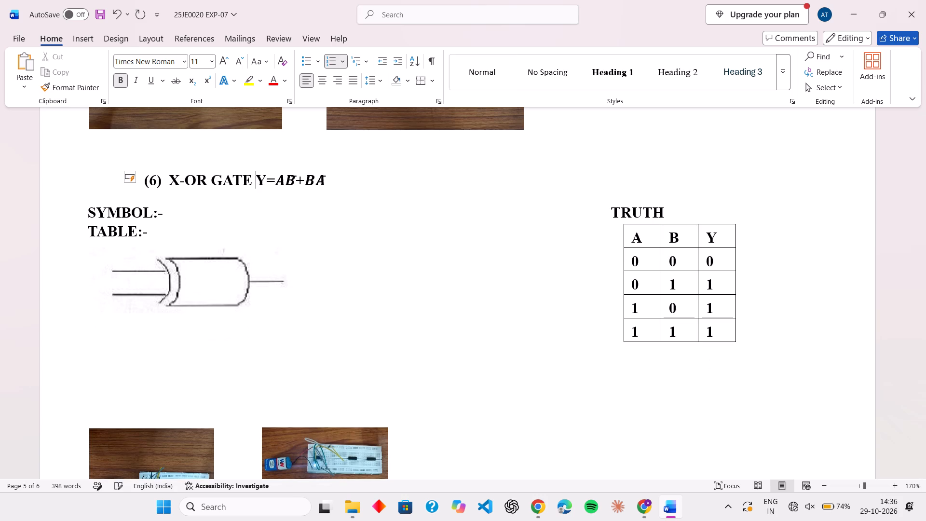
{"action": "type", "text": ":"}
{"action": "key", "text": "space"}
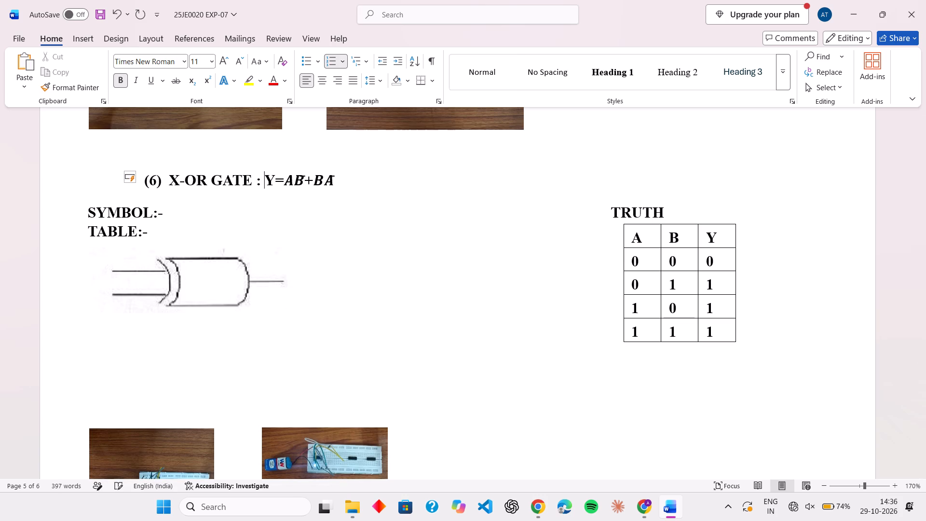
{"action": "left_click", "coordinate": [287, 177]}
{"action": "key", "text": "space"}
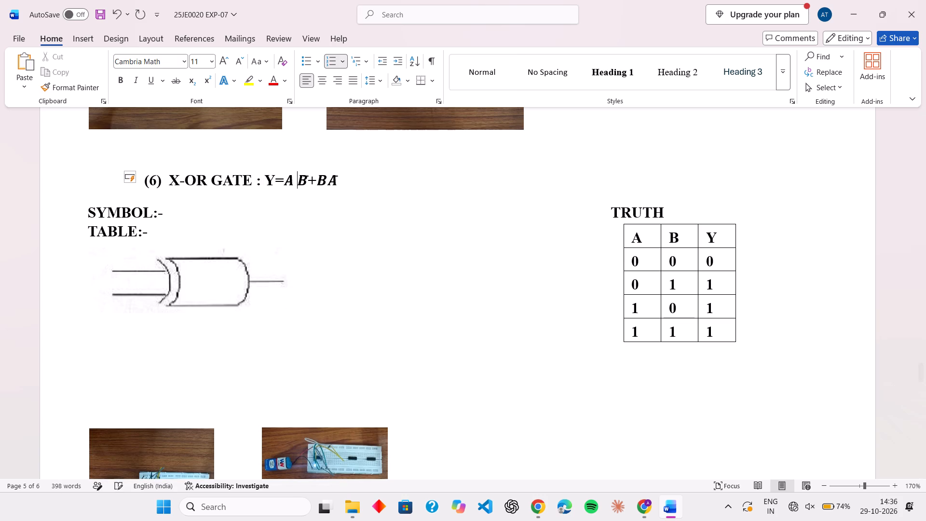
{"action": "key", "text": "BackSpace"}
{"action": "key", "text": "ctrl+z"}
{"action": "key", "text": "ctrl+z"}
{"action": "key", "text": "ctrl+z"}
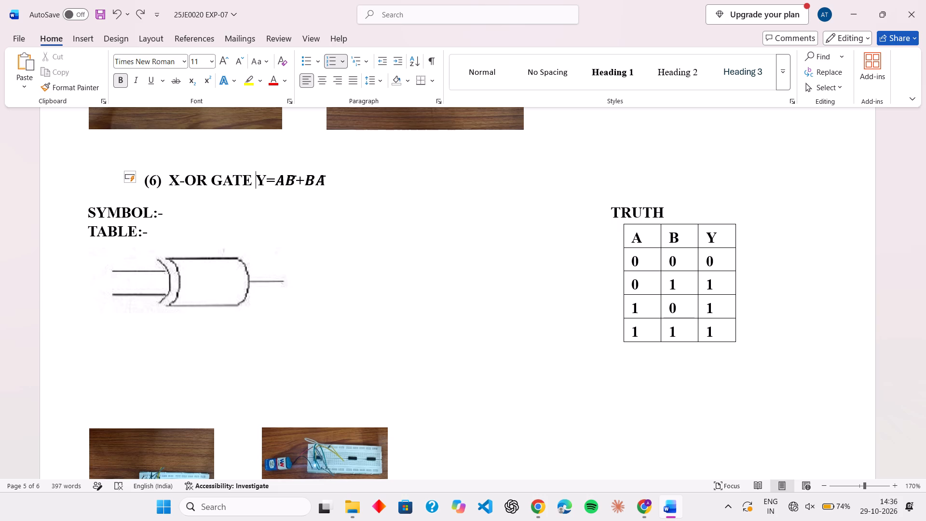
Insert a colon and space before the X-OR output expression and put a space on each side of its equals sign.
{"action": "type", "text": ":"}
{"action": "key", "text": "space"}
{"action": "key", "text": "Right"}
{"action": "key", "text": "space"}
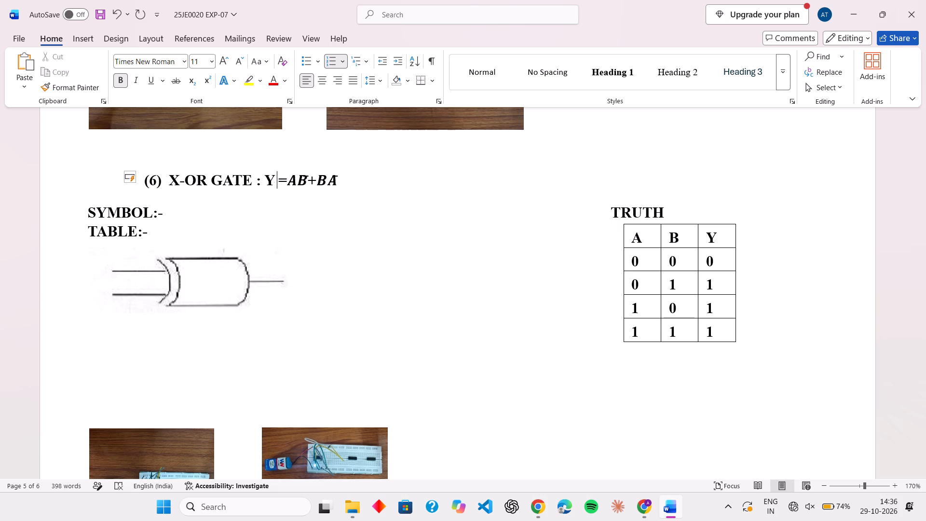
{"action": "key", "text": "Right"}
{"action": "key", "text": "space"}
{"action": "key", "text": "Right"}
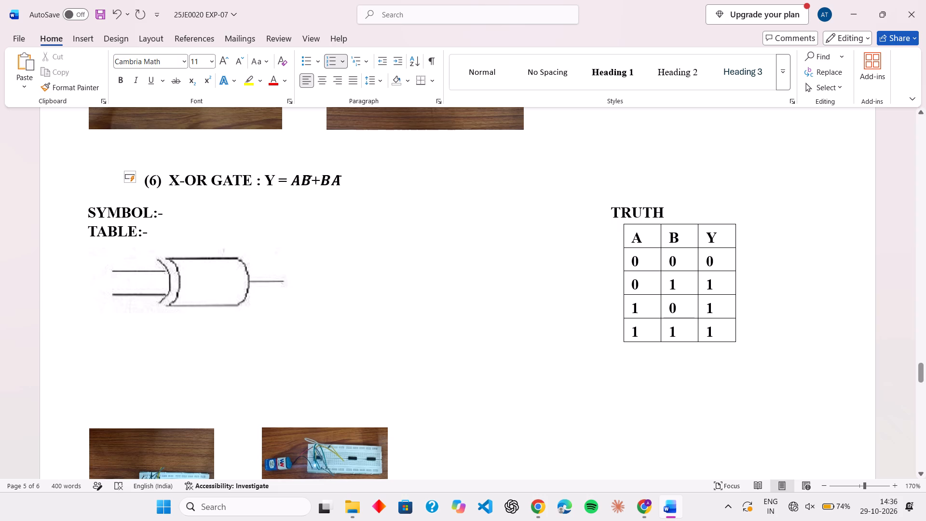
Underline the words "X-OR GATE" in heading (6).
{"action": "left_click_drag", "start_coordinate": [252, 183], "coordinate": [174, 181]}
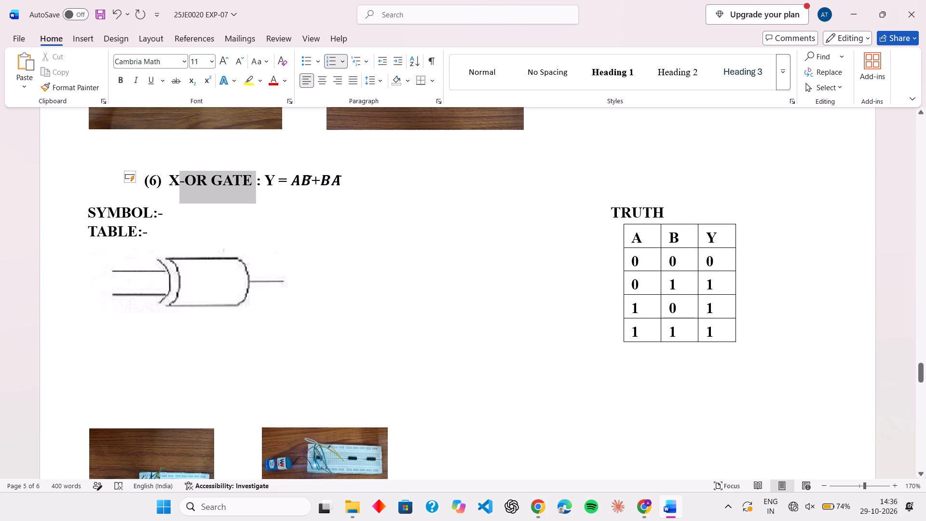
{"action": "left_click_drag", "start_coordinate": [174, 181], "coordinate": [170, 178]}
{"action": "left_click", "coordinate": [152, 81]}
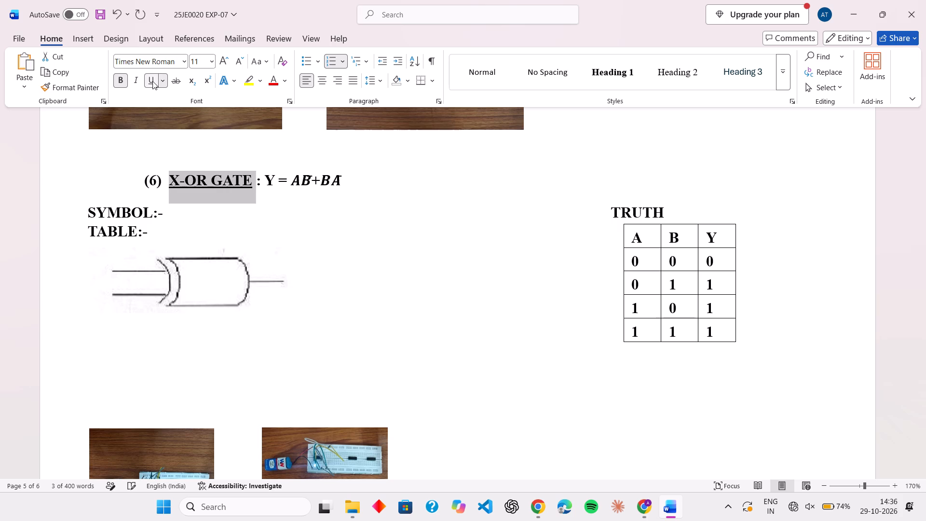
Move the stray "TABLE:-" up beside "TRUTH" in the X-OR section and correct the label to "TRUTH TABLE :".
{"action": "left_click_drag", "start_coordinate": [89, 235], "coordinate": [155, 229]}
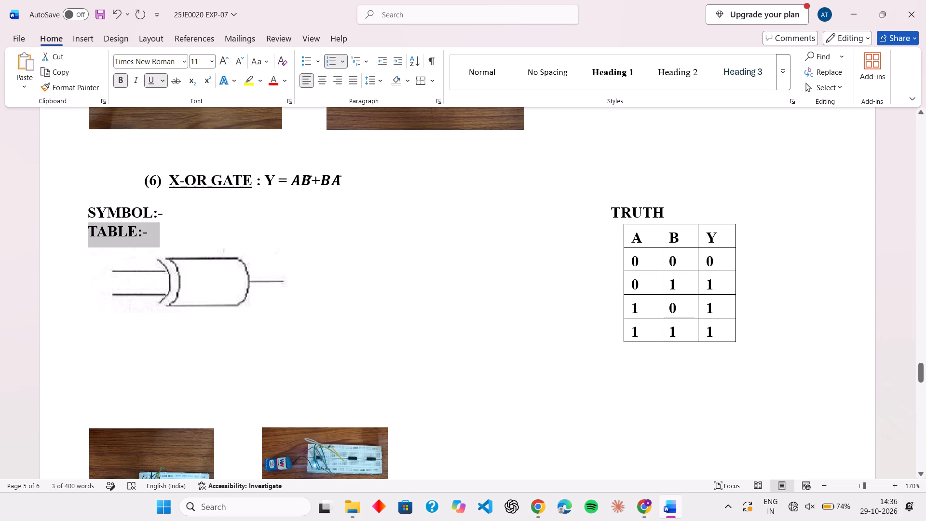
{"action": "left_click_drag", "start_coordinate": [155, 229], "coordinate": [146, 231]}
{"action": "key", "text": "ctrl+x"}
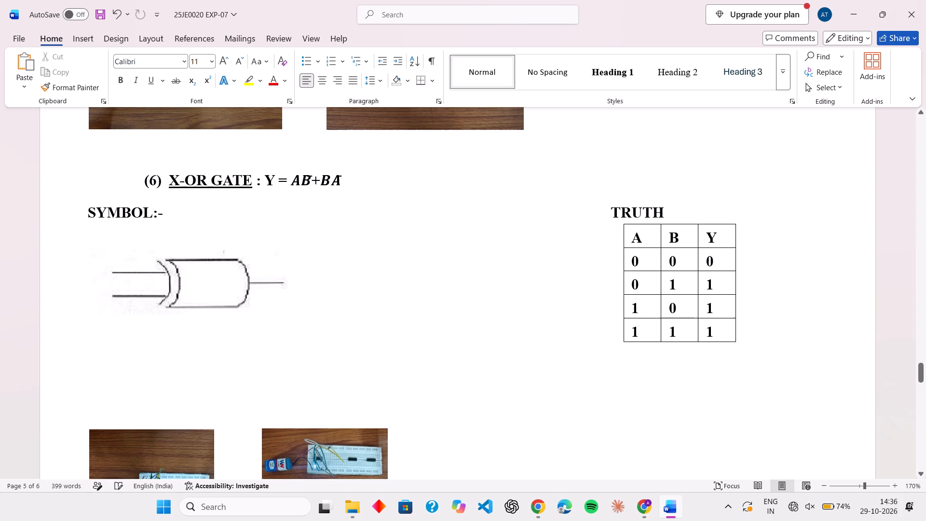
{"action": "left_click", "coordinate": [673, 208]}
{"action": "key", "text": "ctrl+v"}
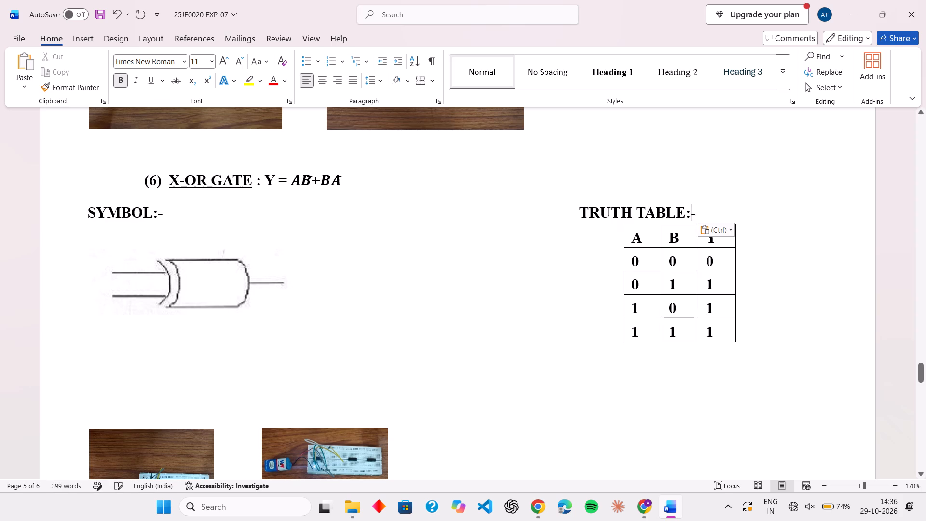
{"action": "key", "text": "BackSpace"}
{"action": "key", "text": "Left"}
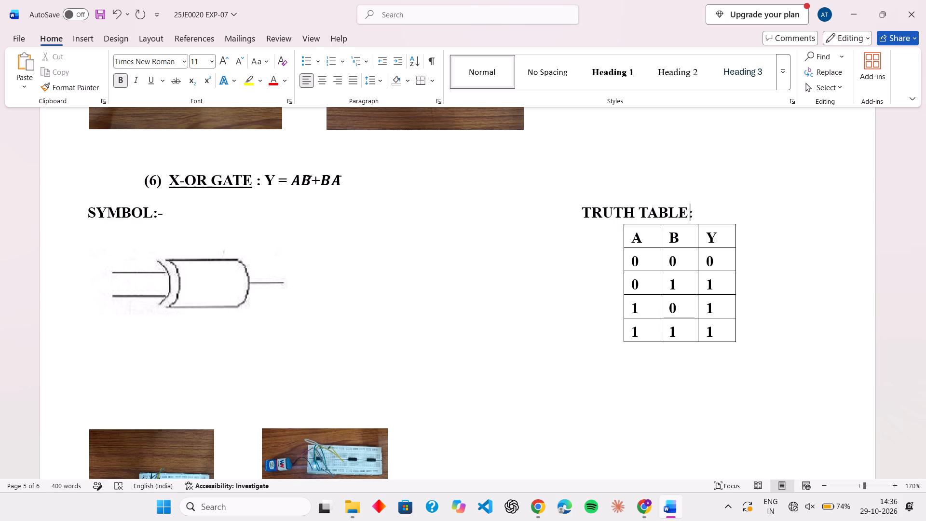
{"action": "key", "text": "space"}
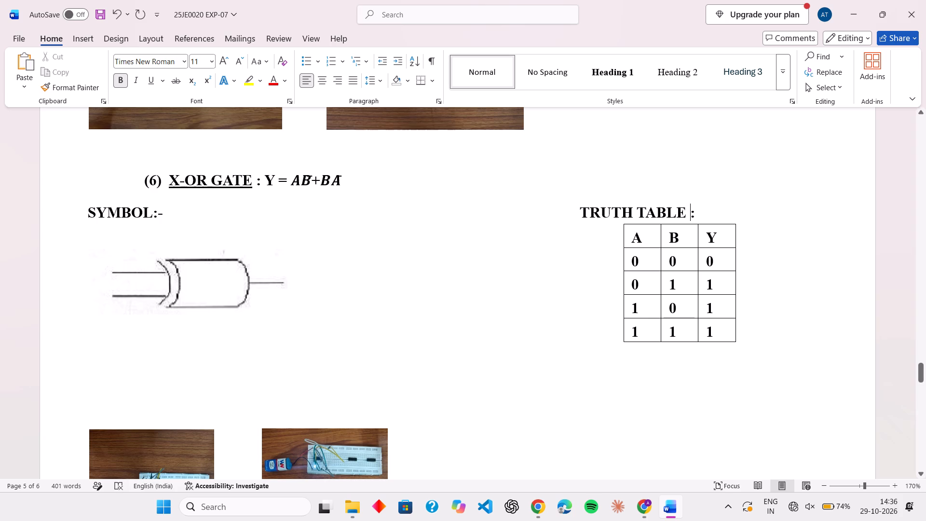
Change the X-OR section's symbol label to "SYMBOL :", removing the hyphen and trailing space.
{"action": "left_click", "coordinate": [178, 210]}
{"action": "key", "text": "BackSpace"}
{"action": "key", "text": "BackSpace"}
{"action": "key", "text": "BackSpace"}
{"action": "key", "text": "Left"}
{"action": "key", "text": "space"}
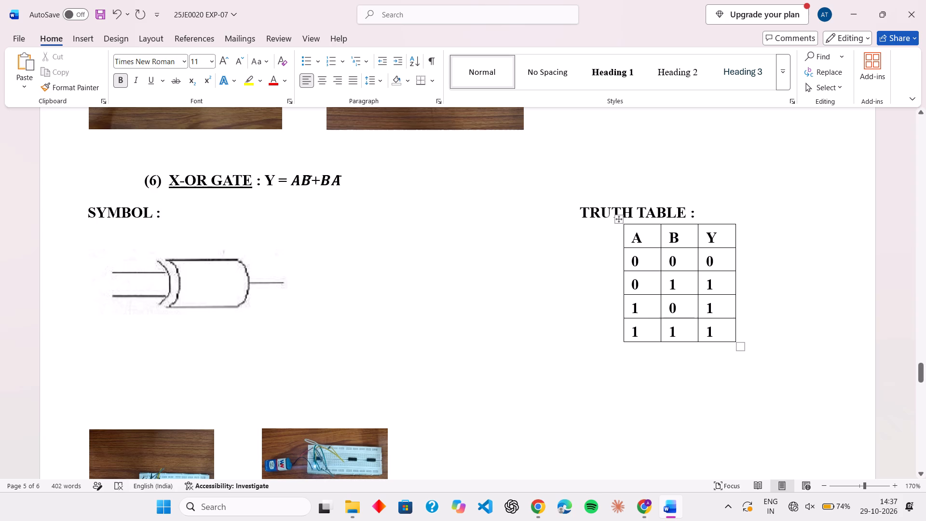
Shift the X-OR truth table to the left and slightly down beneath its "TRUTH TABLE :" label.
{"action": "left_click", "coordinate": [649, 275]}
{"action": "left_click_drag", "start_coordinate": [619, 222], "coordinate": [590, 229]}
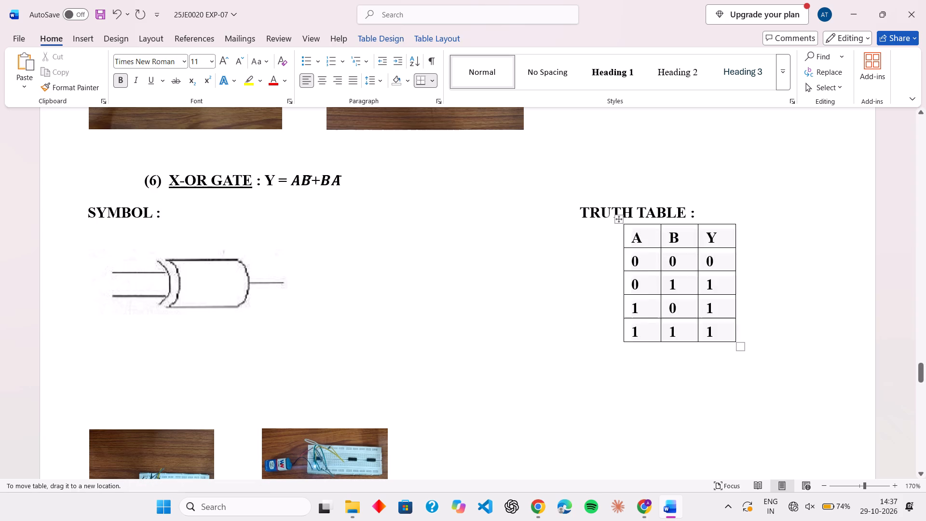
{"action": "left_click_drag", "start_coordinate": [590, 229], "coordinate": [561, 227]}
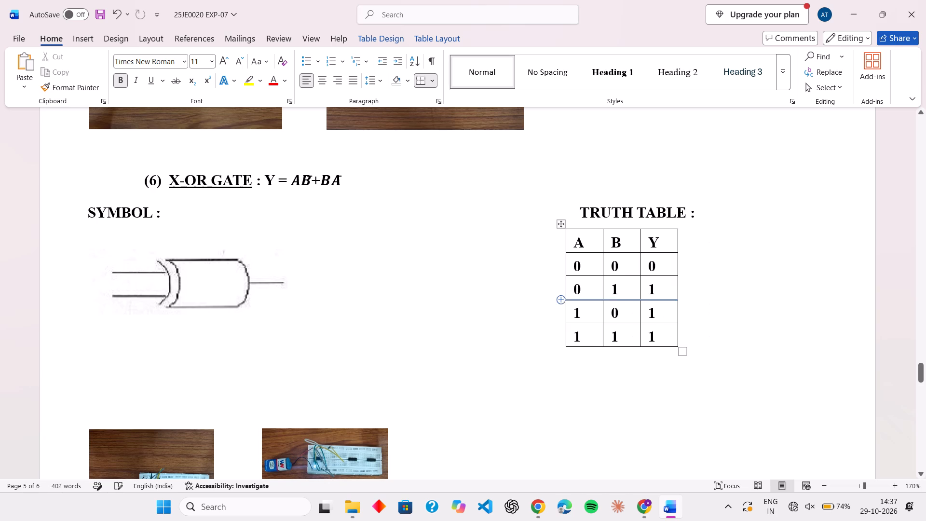
Insert seven blank lines before the "OBSERVATION :" heading to push it onto page 6 with the handwritten observations.
{"action": "scroll", "coordinate": [528, 315], "scroll_direction": "down", "scroll_amount": 2}
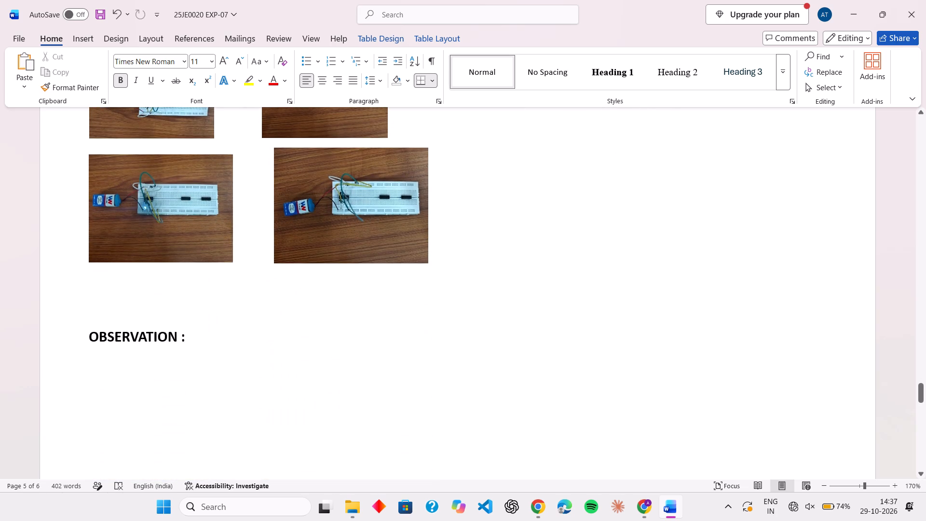
{"action": "left_click", "coordinate": [373, 223]}
{"action": "scroll", "coordinate": [342, 285], "scroll_direction": "down", "scroll_amount": 2}
{"action": "scroll", "coordinate": [342, 285], "scroll_direction": "up", "scroll_amount": 2}
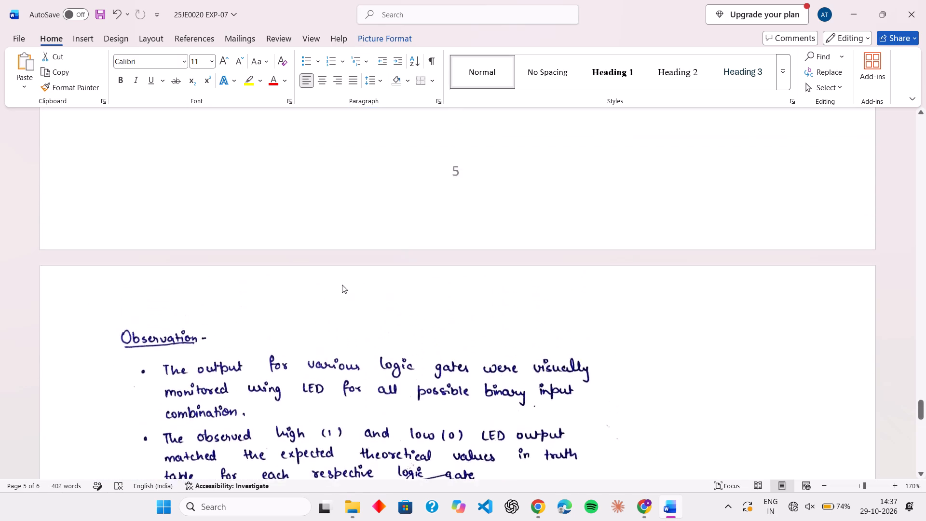
{"action": "scroll", "coordinate": [342, 285], "scroll_direction": "up", "scroll_amount": 1}
{"action": "scroll", "coordinate": [342, 285], "scroll_direction": "down", "scroll_amount": 3}
{"action": "scroll", "coordinate": [243, 329], "scroll_direction": "up", "scroll_amount": 1}
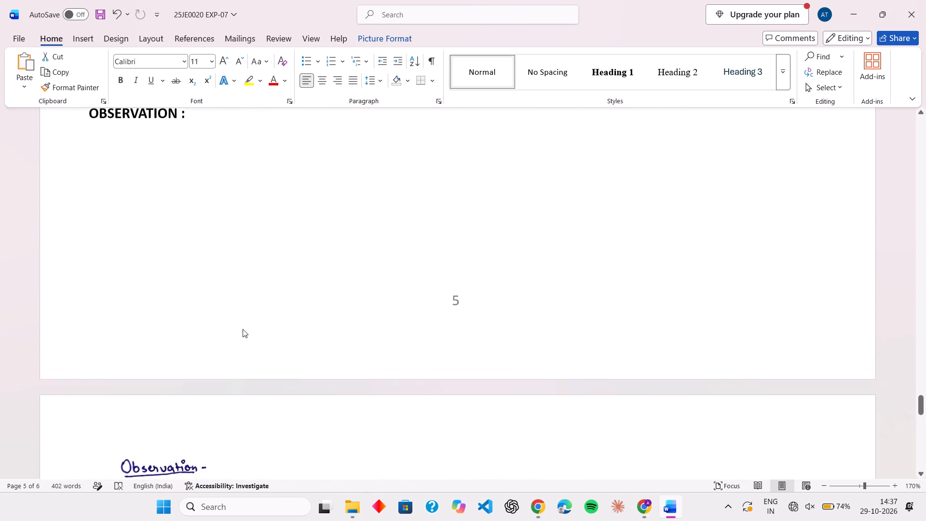
{"action": "left_click", "coordinate": [84, 122]}
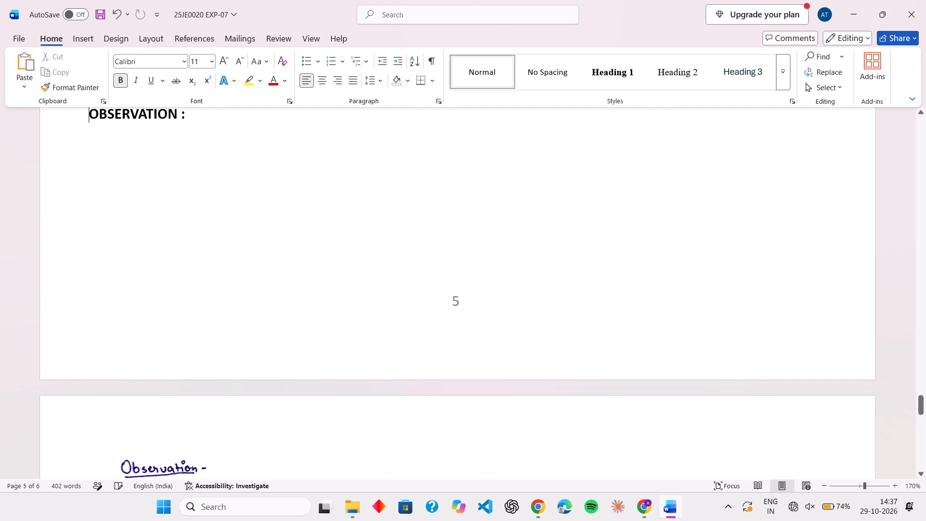
{"action": "key", "text": "Return"}
{"action": "key", "text": "Return"}
{"action": "key", "text": "Return"}
{"action": "key", "text": "Return"}
{"action": "key", "text": "Return"}
{"action": "key", "text": "Return"}
{"action": "key", "text": "Return"}
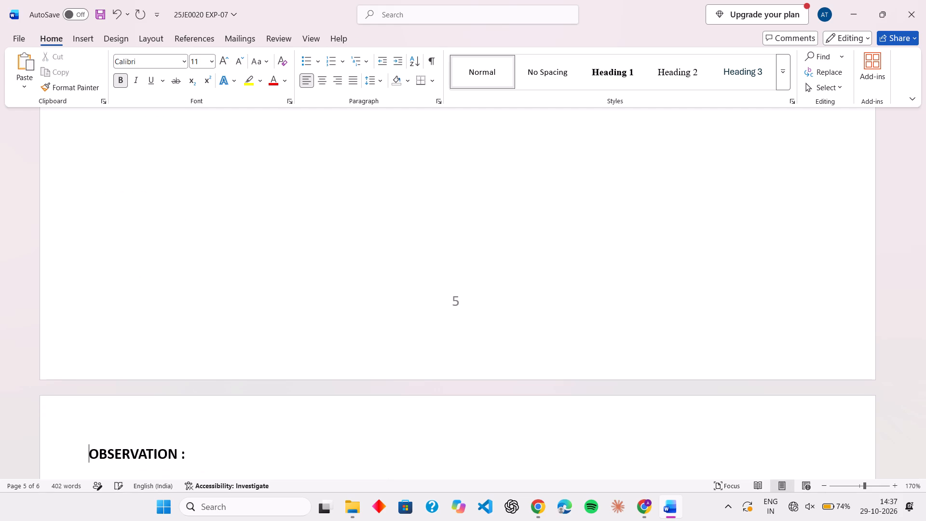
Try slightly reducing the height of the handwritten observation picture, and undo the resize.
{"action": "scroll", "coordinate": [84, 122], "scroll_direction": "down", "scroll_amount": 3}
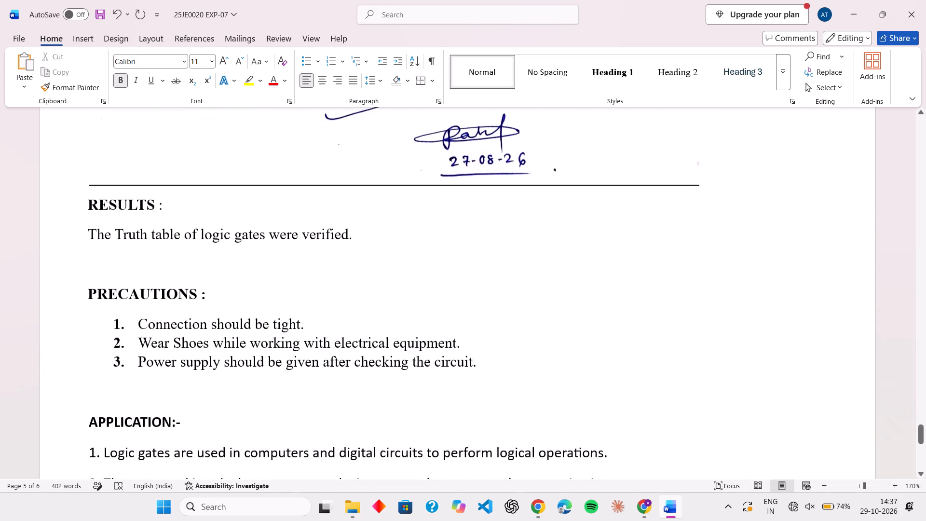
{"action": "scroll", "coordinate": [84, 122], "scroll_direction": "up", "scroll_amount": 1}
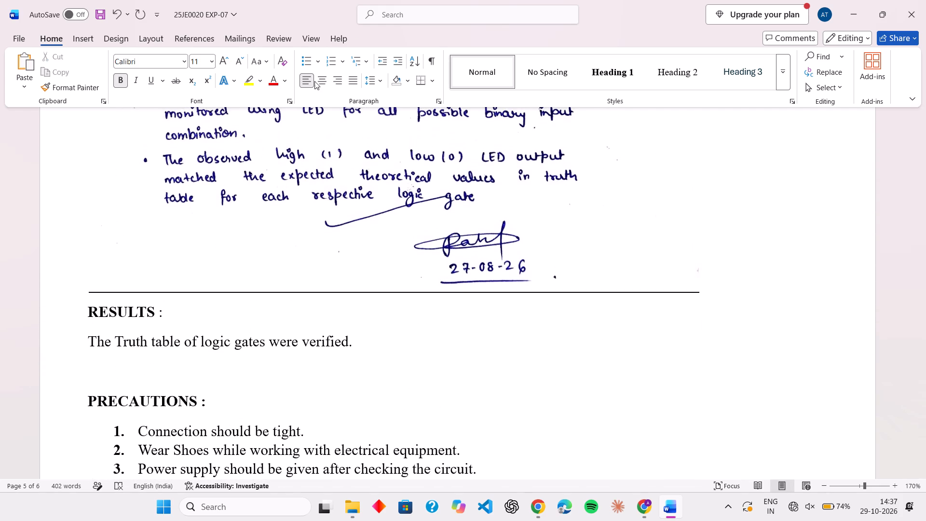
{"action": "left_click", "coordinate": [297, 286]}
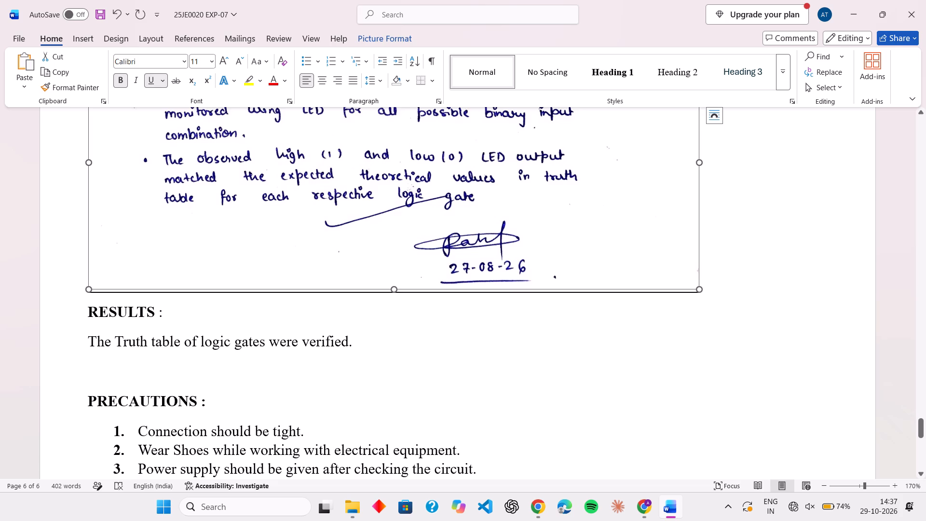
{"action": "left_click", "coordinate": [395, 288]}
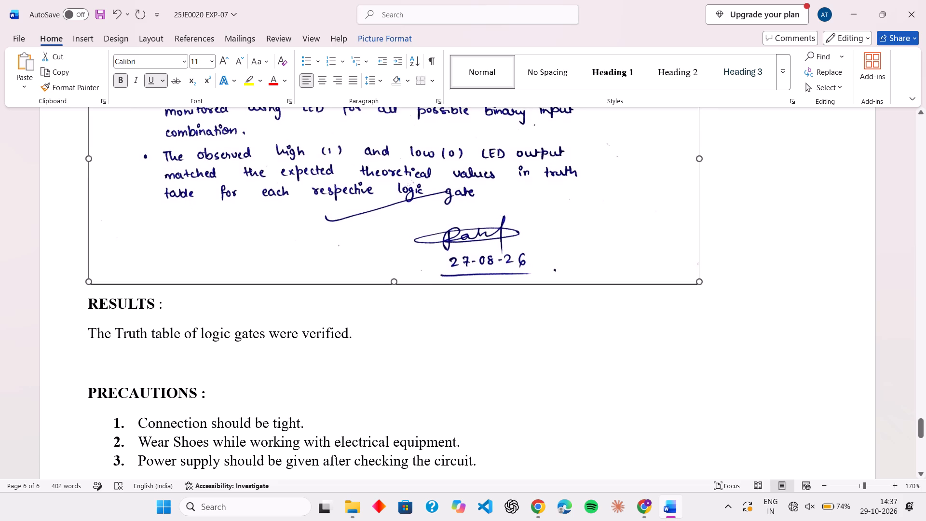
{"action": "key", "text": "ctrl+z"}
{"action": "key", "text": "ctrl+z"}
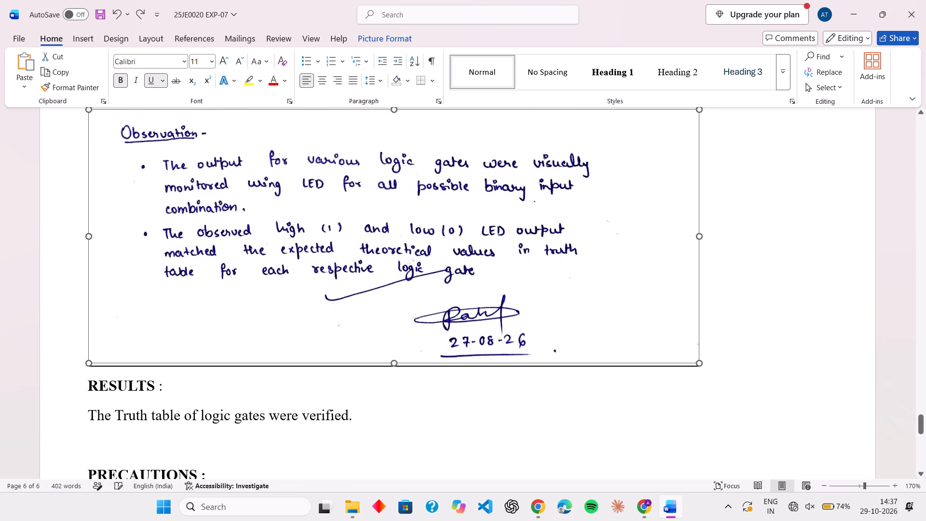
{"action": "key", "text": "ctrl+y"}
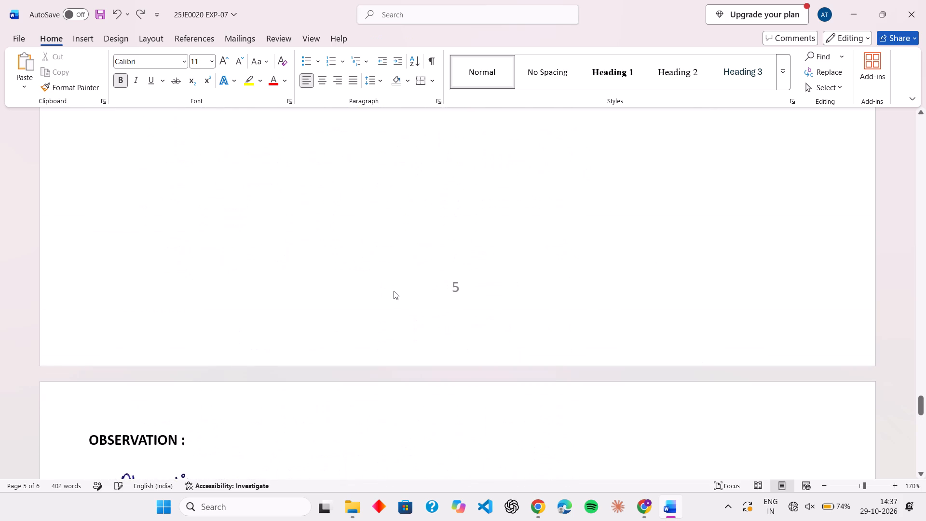
Add an extra space before 27-08-26 in the "Date of Exp" line on the first page to align the two dates.
{"action": "scroll", "coordinate": [394, 291], "scroll_direction": "up", "scroll_amount": 10}
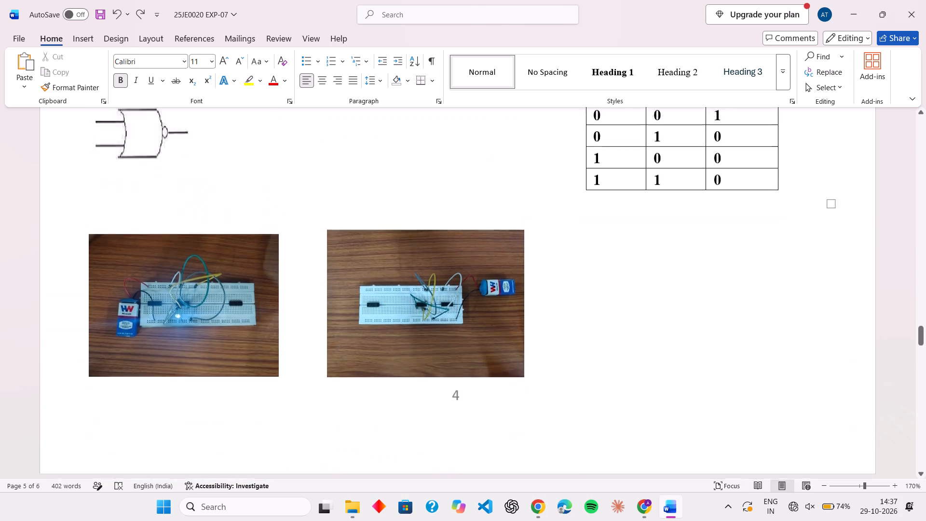
{"action": "scroll", "coordinate": [394, 291], "scroll_direction": "up", "scroll_amount": 9}
{"action": "scroll", "coordinate": [394, 291], "scroll_direction": "up", "scroll_amount": 20}
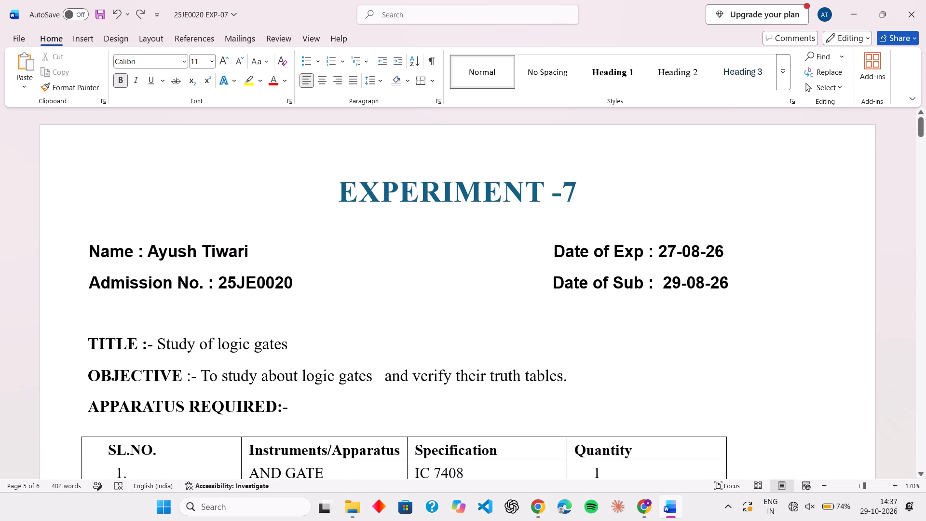
{"action": "scroll", "coordinate": [394, 291], "scroll_direction": "right", "scroll_amount": 1}
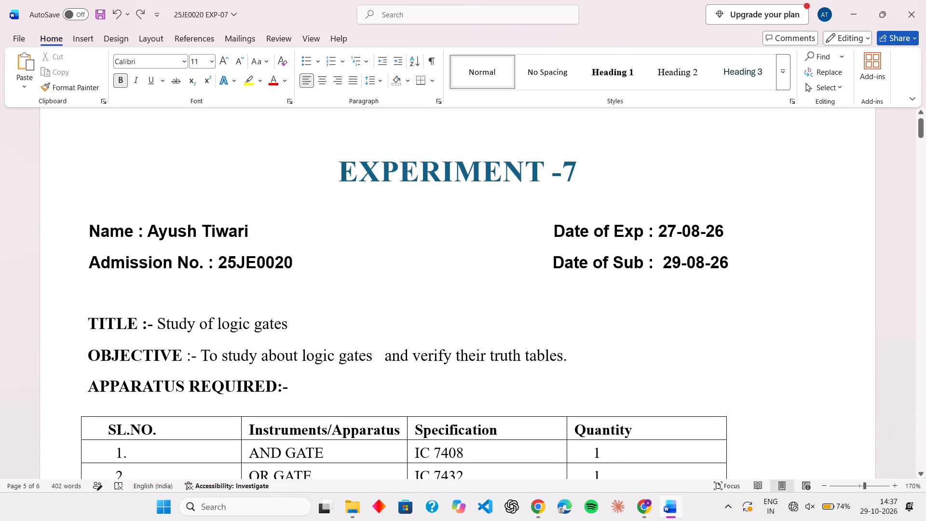
{"action": "left_click", "coordinate": [663, 234]}
{"action": "key", "text": "space"}
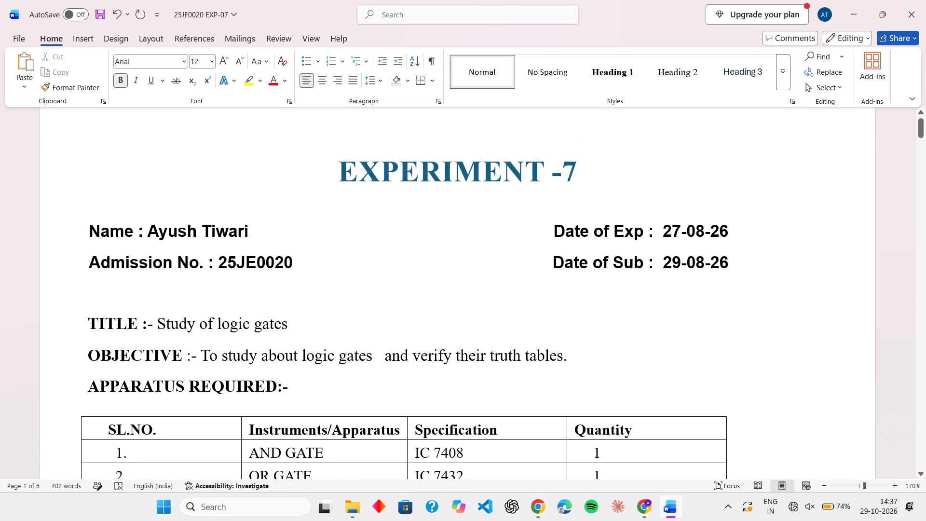
Switch the document to Read Mode to review the report's pages.
{"action": "left_click", "coordinate": [740, 260]}
{"action": "scroll", "coordinate": [740, 260], "scroll_direction": "down", "scroll_amount": 1}
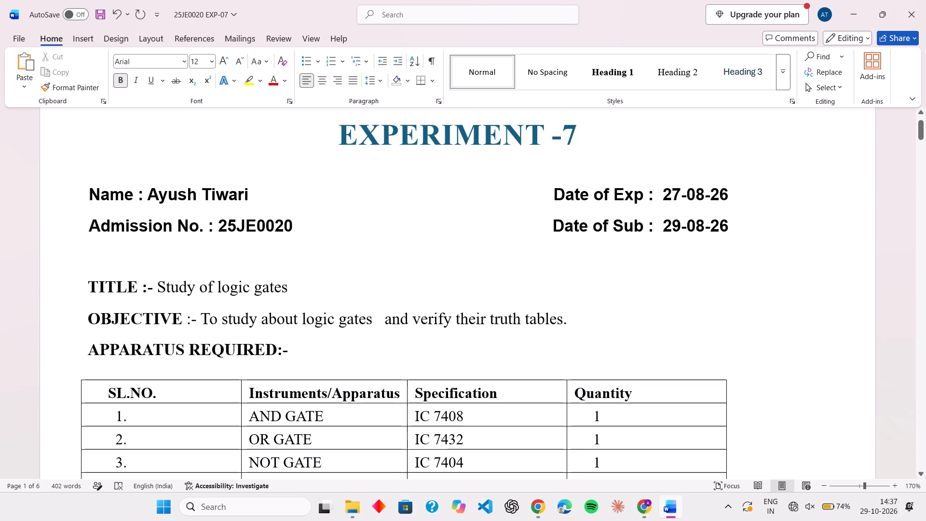
{"action": "left_click", "coordinate": [762, 482]}
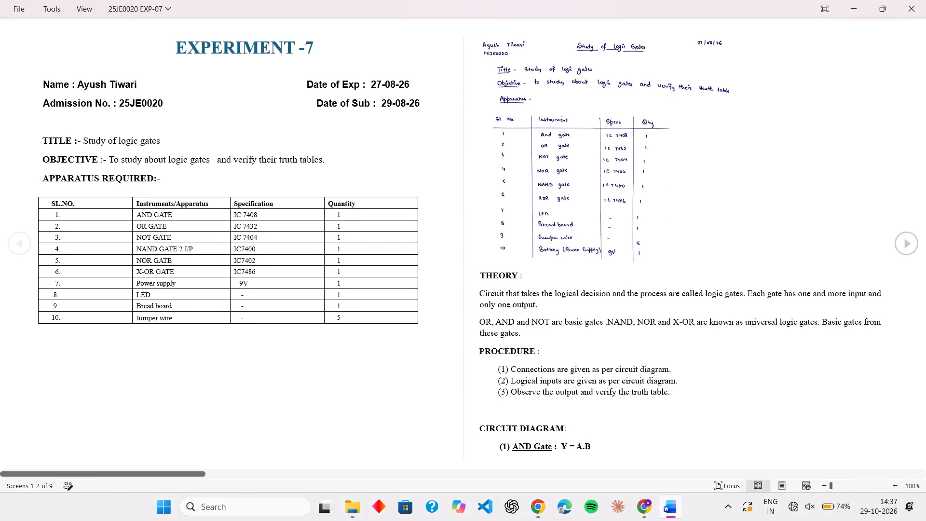
Page through the report in Read Mode to check every gate section and the closing sections, and return to the editing view.
{"action": "scroll", "coordinate": [670, 280], "scroll_direction": "down", "scroll_amount": 1}
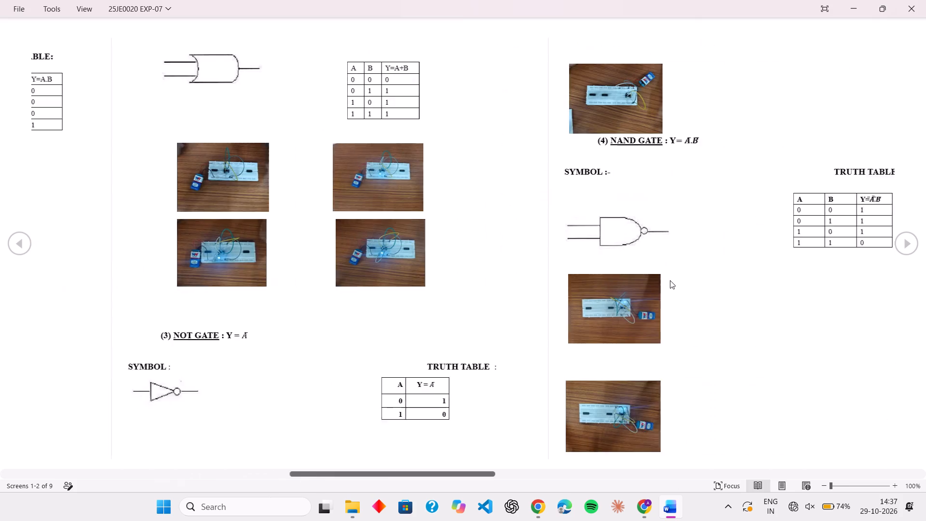
{"action": "scroll", "coordinate": [670, 280], "scroll_direction": "right", "scroll_amount": 6}
{"action": "key", "text": "Right"}
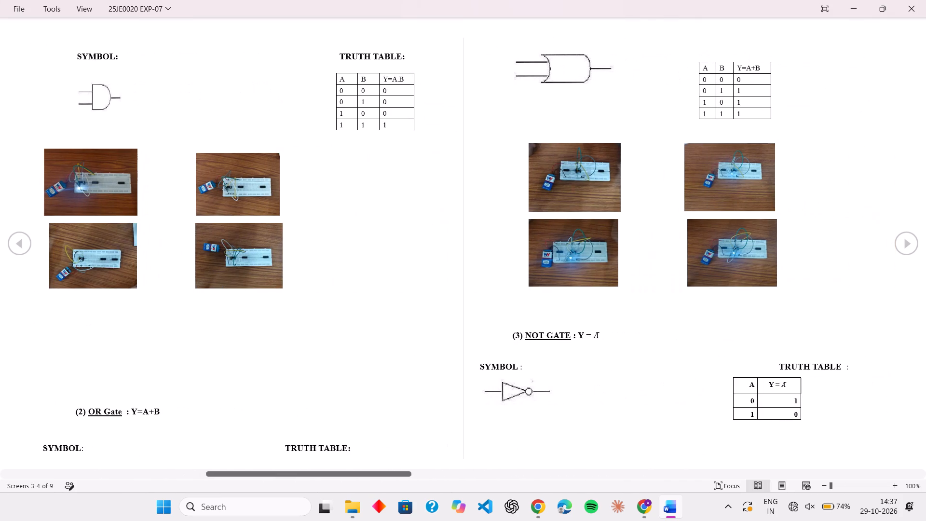
{"action": "key", "text": "Right"}
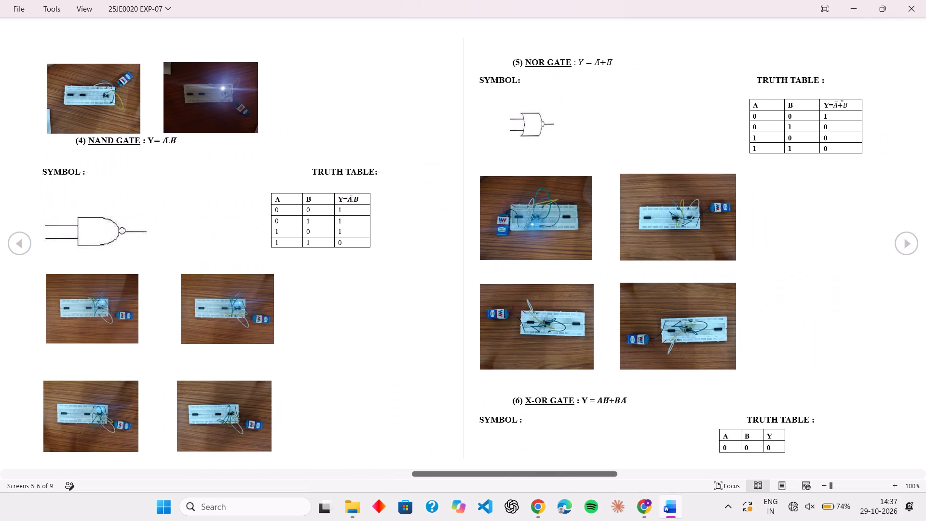
{"action": "key", "text": "Right"}
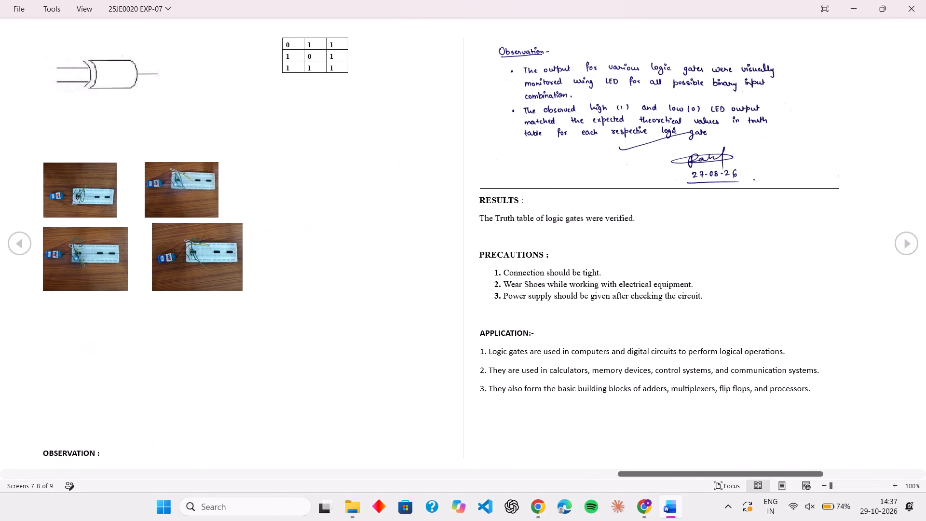
{"action": "key", "text": "Escape"}
{"action": "scroll", "coordinate": [565, 282], "scroll_direction": "up", "scroll_amount": 12}
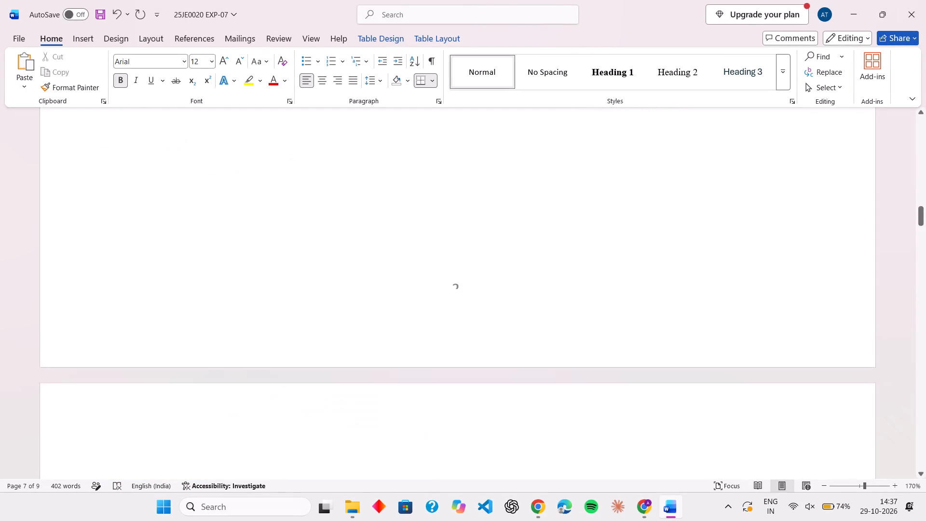
{"action": "scroll", "coordinate": [565, 282], "scroll_direction": "up", "scroll_amount": 4}
{"action": "scroll", "coordinate": [565, 282], "scroll_direction": "down", "scroll_amount": 4}
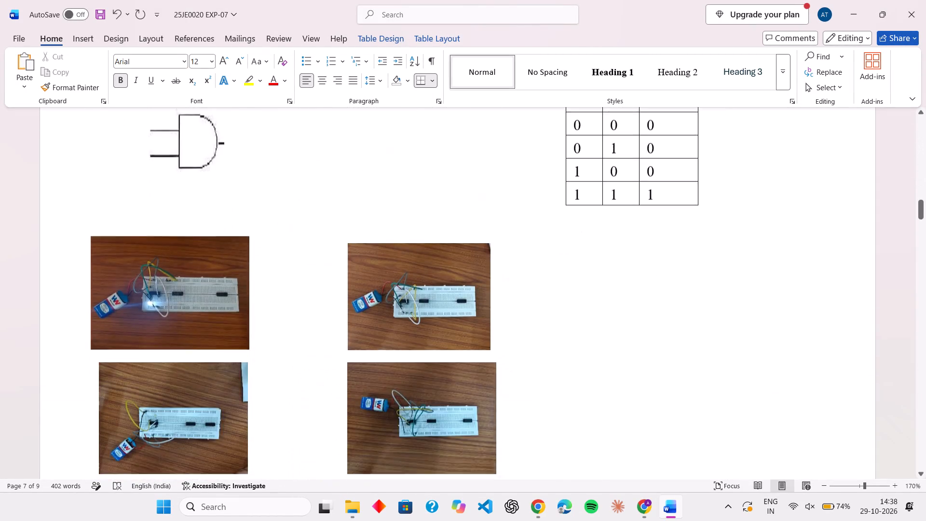
{"action": "scroll", "coordinate": [565, 282], "scroll_direction": "up", "scroll_amount": 5}
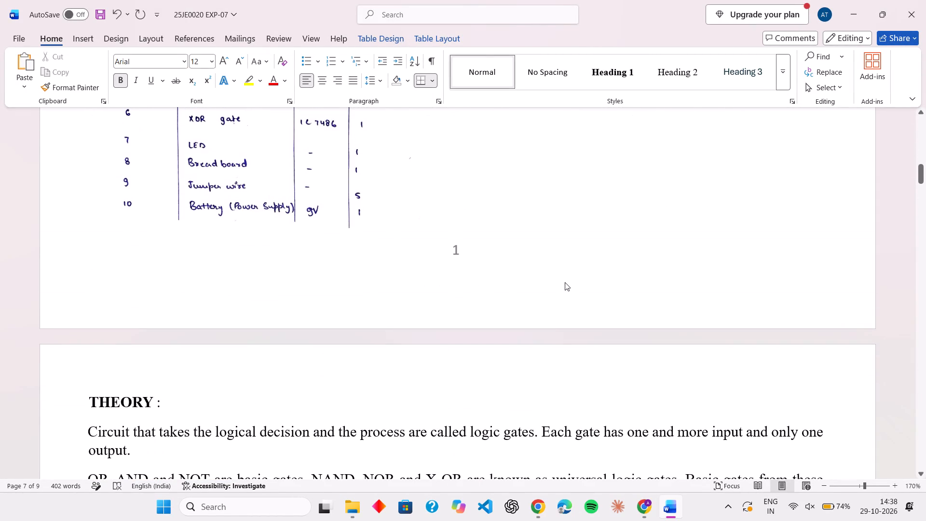
Apply the Narrow margin preset of 1.27 cm on all sides to the report.
{"action": "left_click", "coordinate": [496, 10]}
{"action": "type", "text": "MAR"}
{"action": "left_click", "coordinate": [432, 55]}
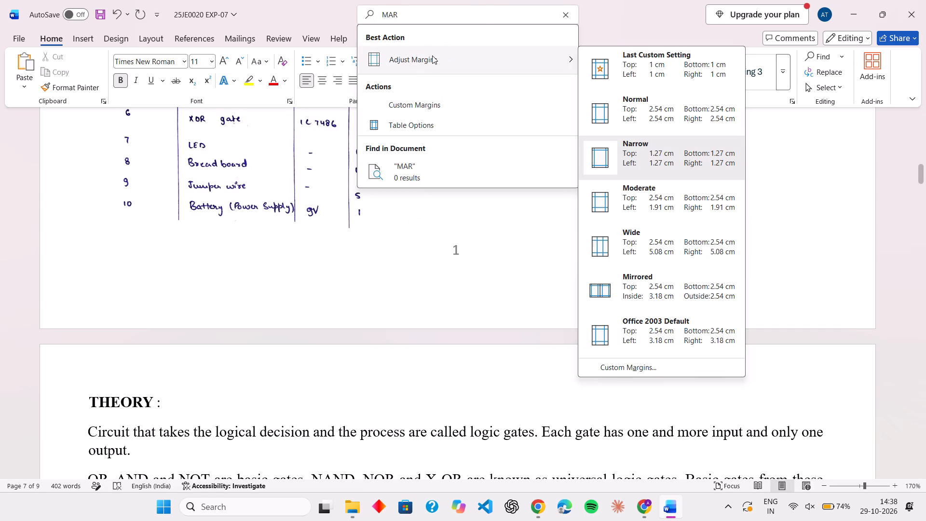
{"action": "left_click", "coordinate": [603, 171]}
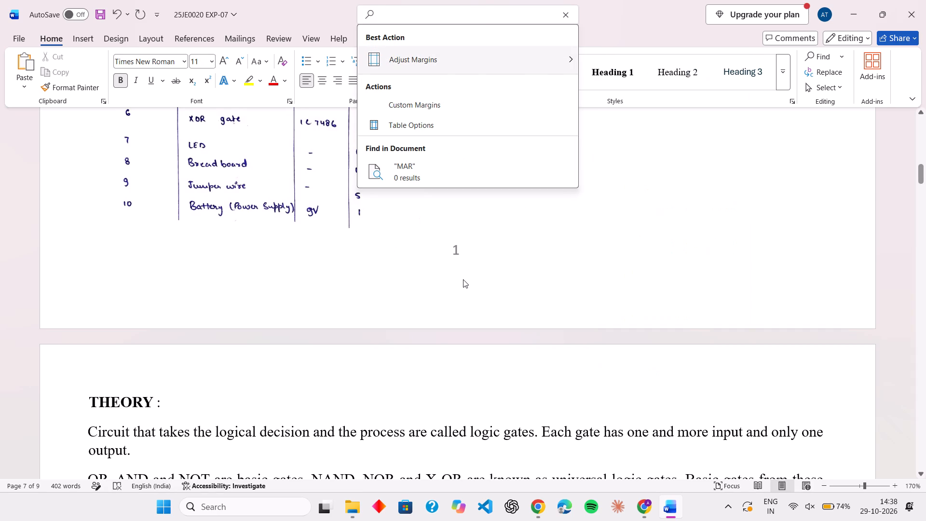
Insert the Plain Number 1 page number style at the bottom of the pages.
{"action": "left_click", "coordinate": [463, 14]}
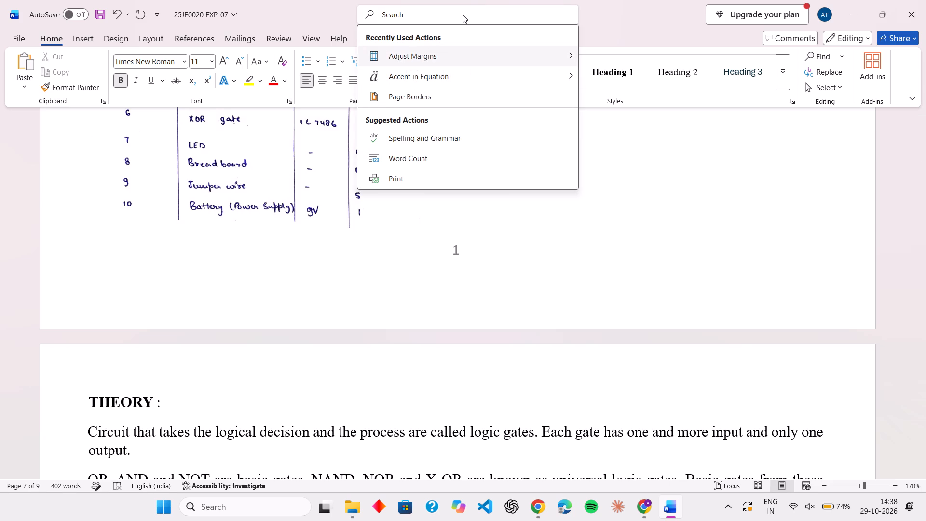
{"action": "type", "text": "PAGE"}
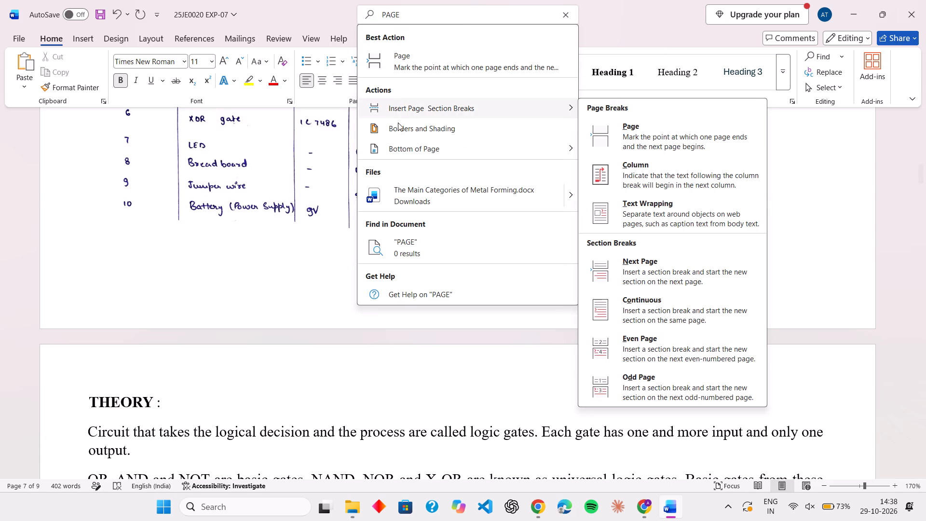
{"action": "left_click", "coordinate": [443, 148]}
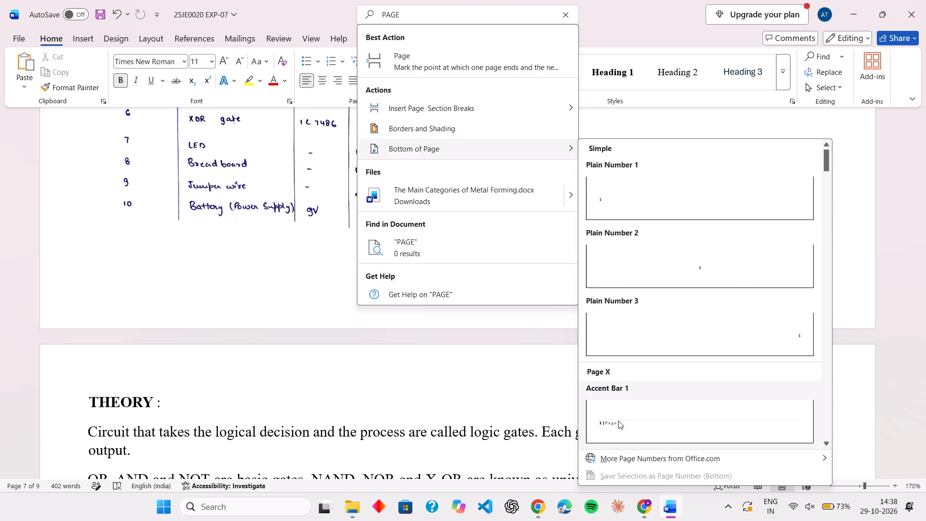
{"action": "left_click", "coordinate": [642, 197]}
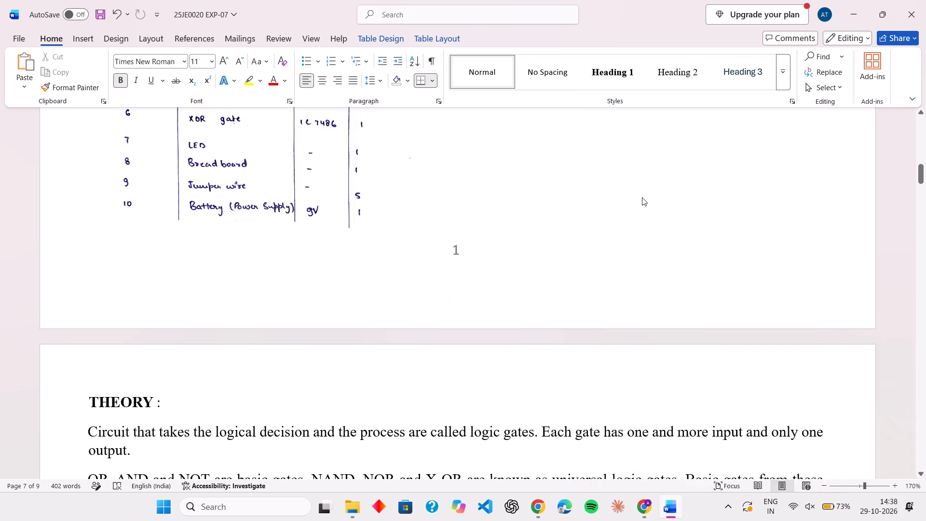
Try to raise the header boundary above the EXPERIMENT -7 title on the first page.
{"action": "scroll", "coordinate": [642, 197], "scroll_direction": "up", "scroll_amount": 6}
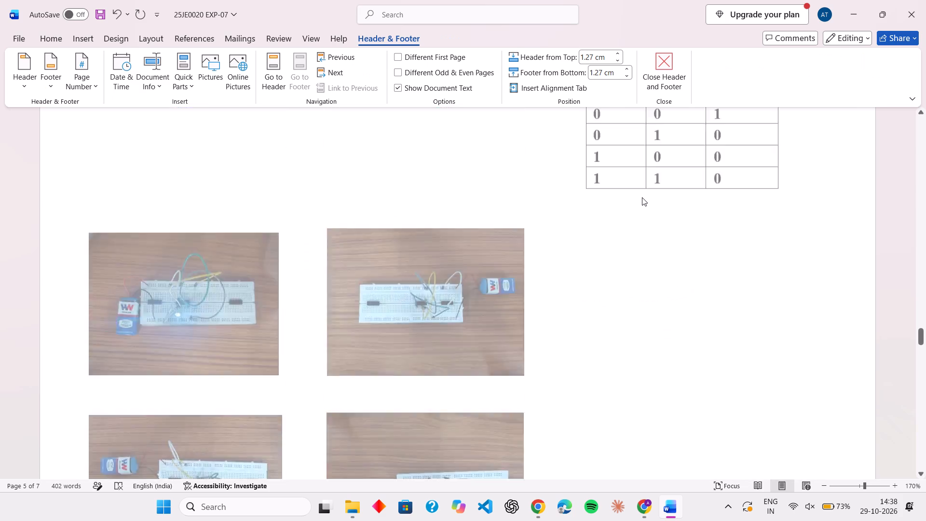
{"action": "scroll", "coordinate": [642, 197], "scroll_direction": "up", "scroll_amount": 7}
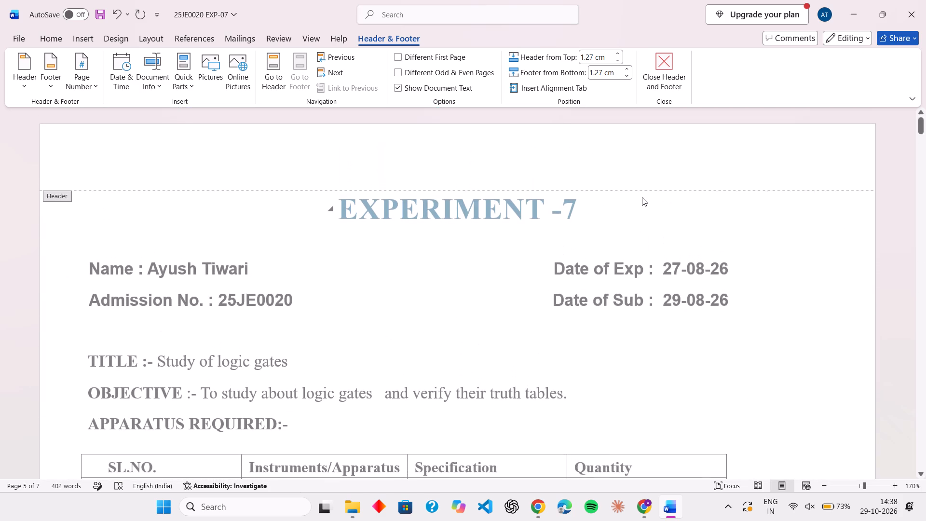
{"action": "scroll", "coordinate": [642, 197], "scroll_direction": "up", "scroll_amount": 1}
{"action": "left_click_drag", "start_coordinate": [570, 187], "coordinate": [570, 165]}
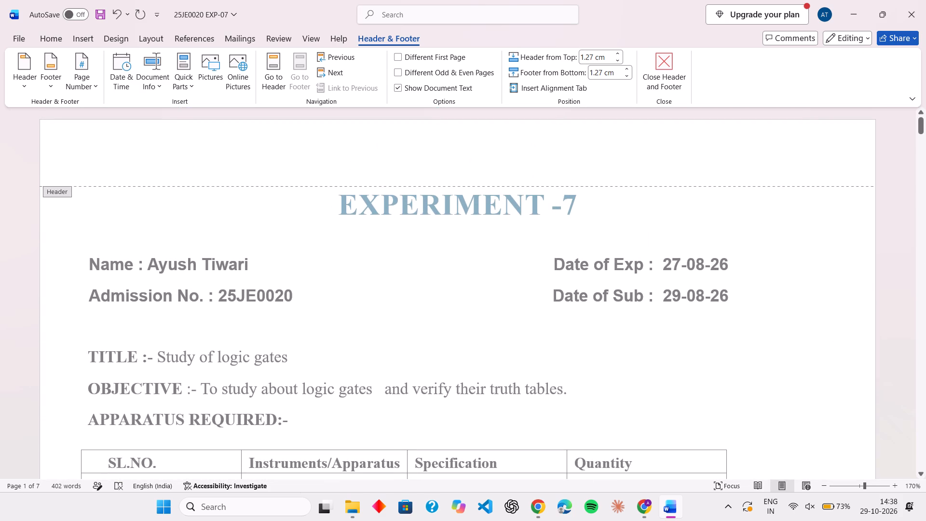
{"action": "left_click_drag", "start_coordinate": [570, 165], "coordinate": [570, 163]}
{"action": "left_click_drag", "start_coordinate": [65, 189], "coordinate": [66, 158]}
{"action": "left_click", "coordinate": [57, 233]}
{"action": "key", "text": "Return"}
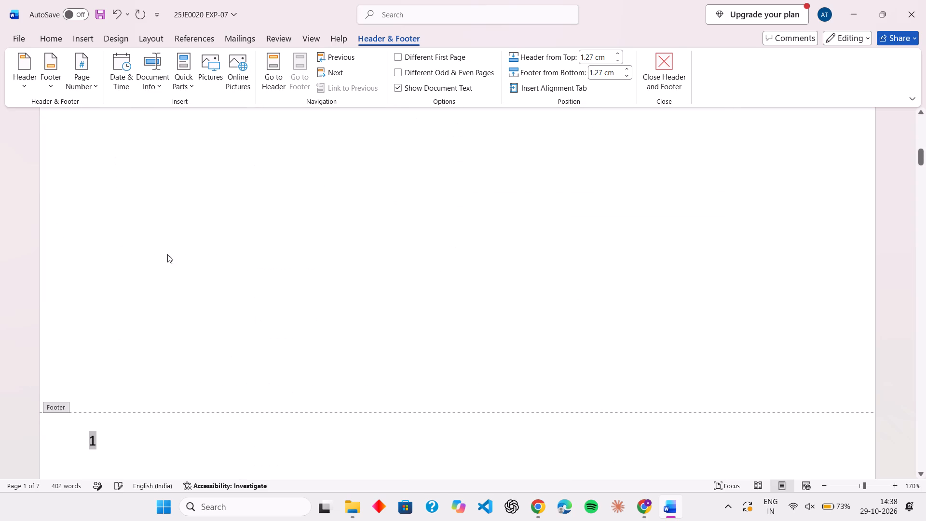
Review the page numbering and layout through to the last page, and check the opening pages in Read Mode.
{"action": "scroll", "coordinate": [251, 273], "scroll_direction": "down", "scroll_amount": 8}
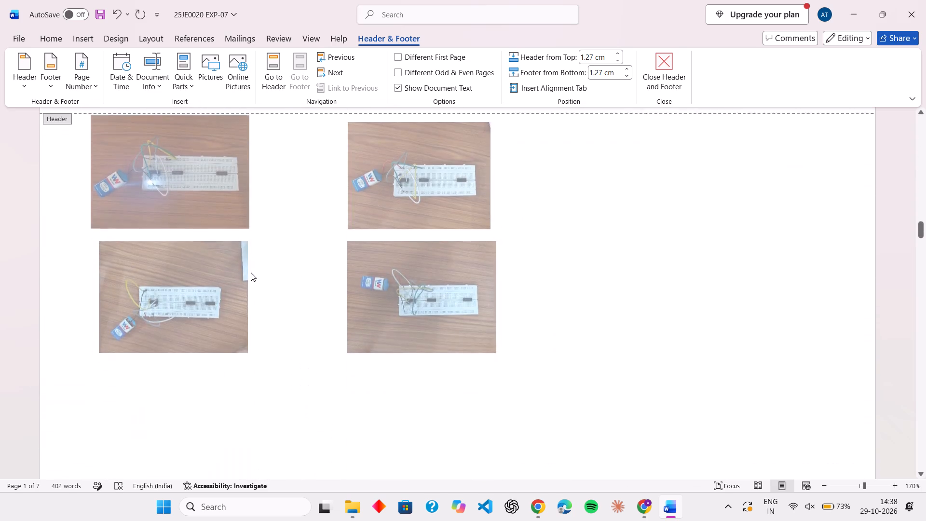
{"action": "scroll", "coordinate": [251, 273], "scroll_direction": "down", "scroll_amount": 9}
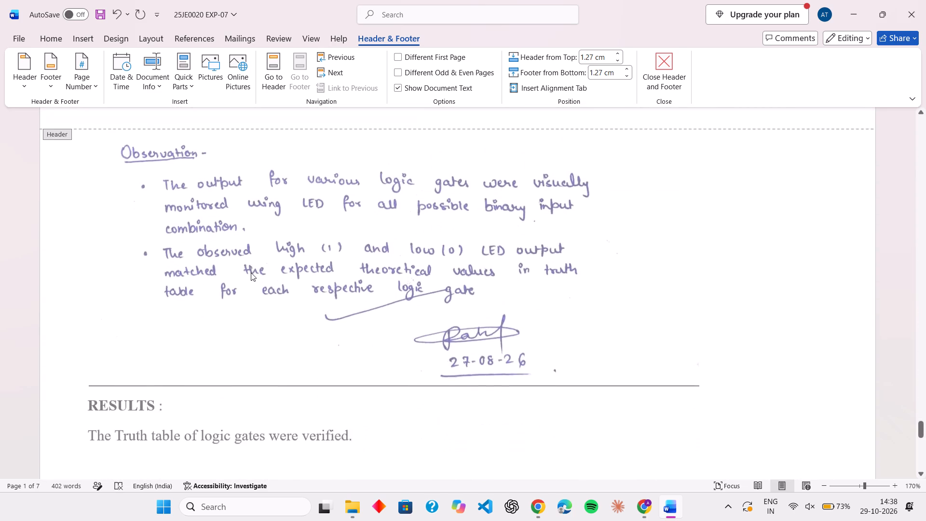
{"action": "scroll", "coordinate": [251, 273], "scroll_direction": "down", "scroll_amount": 5}
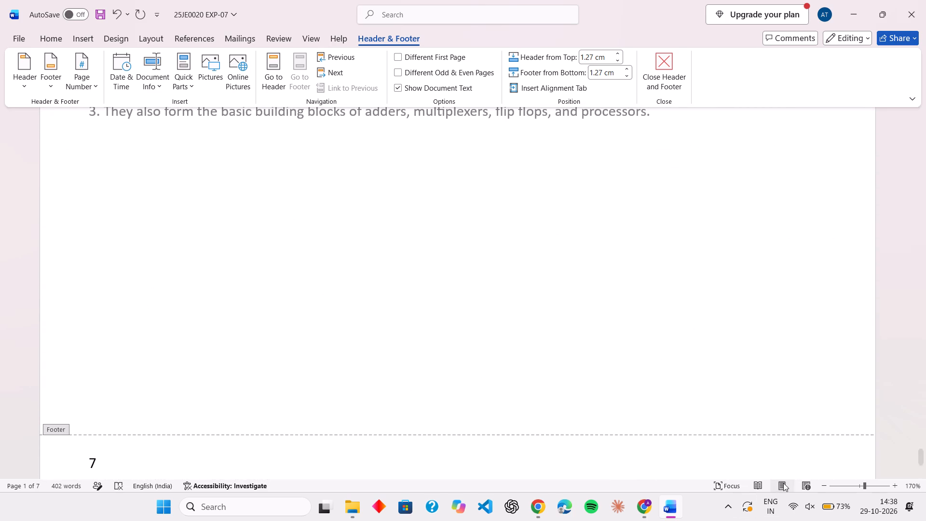
{"action": "left_click", "coordinate": [761, 484]}
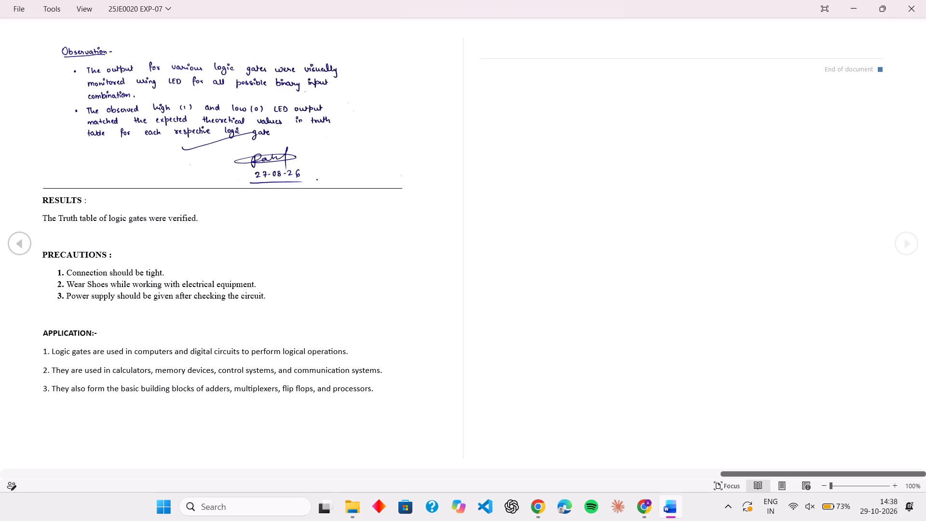
{"action": "scroll", "coordinate": [568, 337], "scroll_direction": "up", "scroll_amount": 20}
{"action": "scroll", "coordinate": [568, 337], "scroll_direction": "up", "scroll_amount": 9}
{"action": "scroll", "coordinate": [568, 337], "scroll_direction": "down", "scroll_amount": 3}
{"action": "scroll", "coordinate": [568, 337], "scroll_direction": "up", "scroll_amount": 20}
{"action": "scroll", "coordinate": [568, 337], "scroll_direction": "up", "scroll_amount": 13}
{"action": "scroll", "coordinate": [568, 337], "scroll_direction": "right", "scroll_amount": 4}
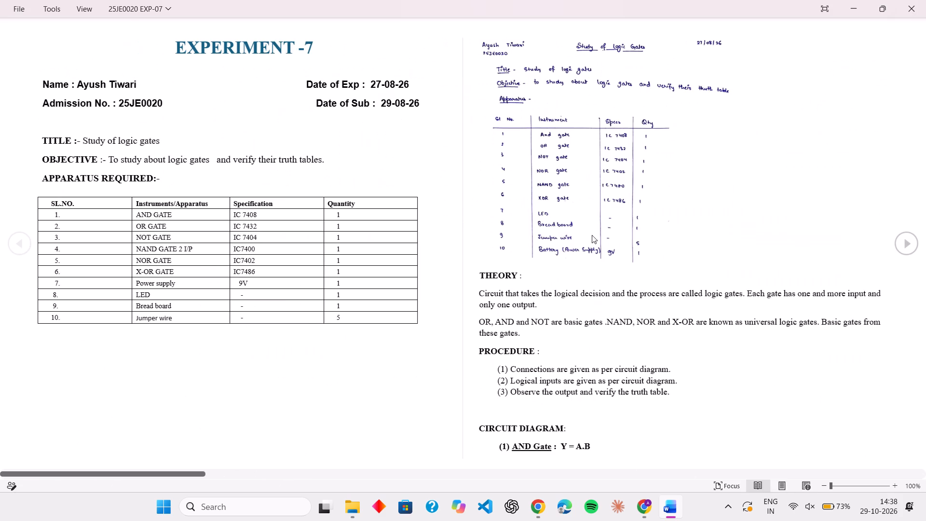
{"action": "left_click", "coordinate": [629, 180]}
{"action": "left_click_drag", "start_coordinate": [629, 180], "coordinate": [221, 413]}
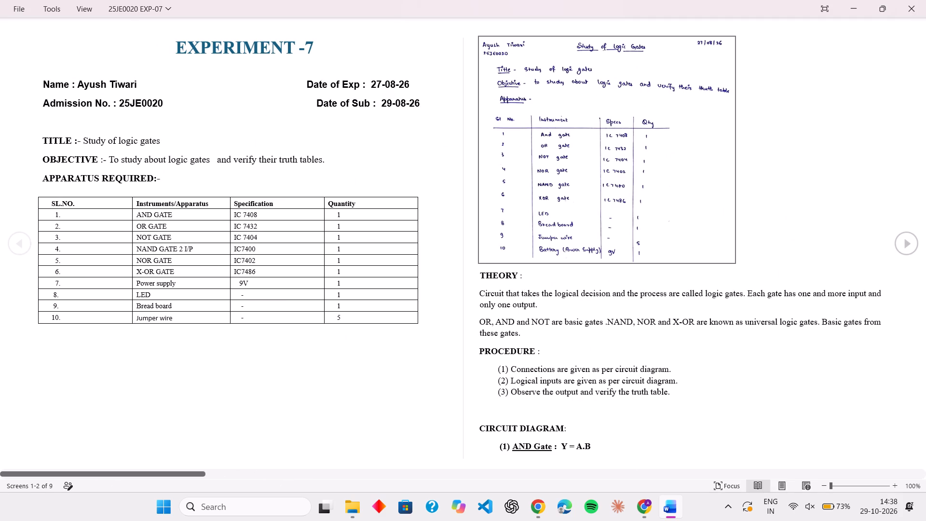
{"action": "left_click_drag", "start_coordinate": [221, 413], "coordinate": [219, 413]}
{"action": "scroll", "coordinate": [219, 413], "scroll_direction": "down", "scroll_amount": 4, "text": "ctrl"}
{"action": "left_click", "coordinate": [917, 0]}
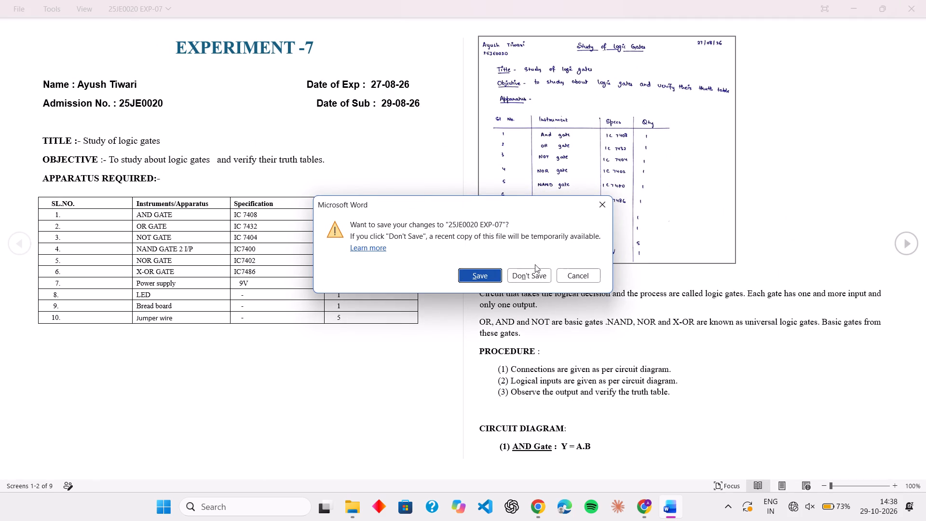
{"action": "left_click", "coordinate": [580, 276]}
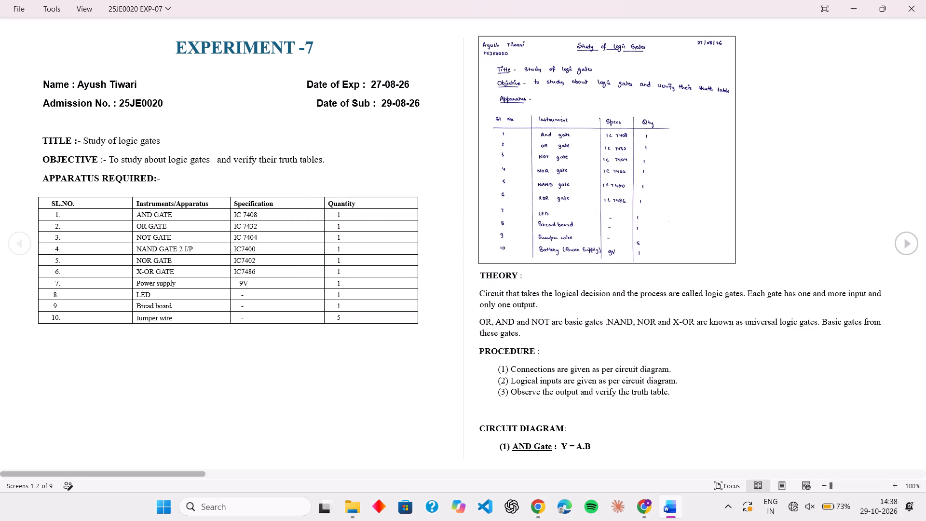
In Print Layout, move the handwritten title and apparatus picture from page 2 to just below the apparatus table on page 1.
{"action": "left_click", "coordinate": [756, 484]}
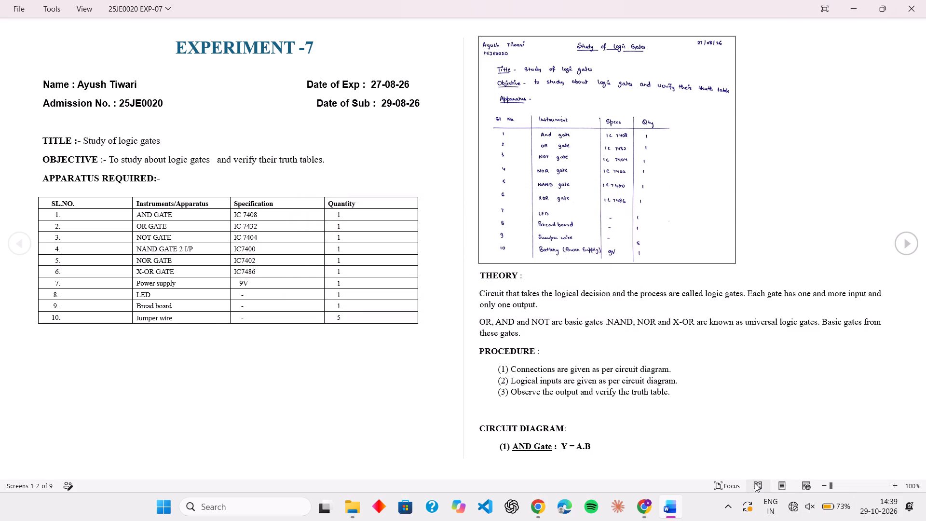
{"action": "left_click", "coordinate": [755, 483]}
{"action": "left_click", "coordinate": [780, 484]}
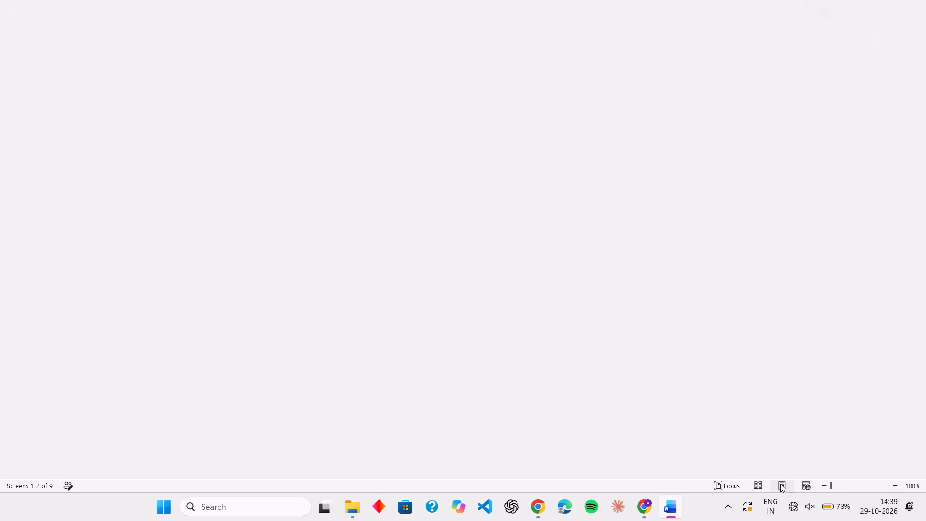
{"action": "scroll", "coordinate": [582, 304], "scroll_direction": "up", "scroll_amount": 1}
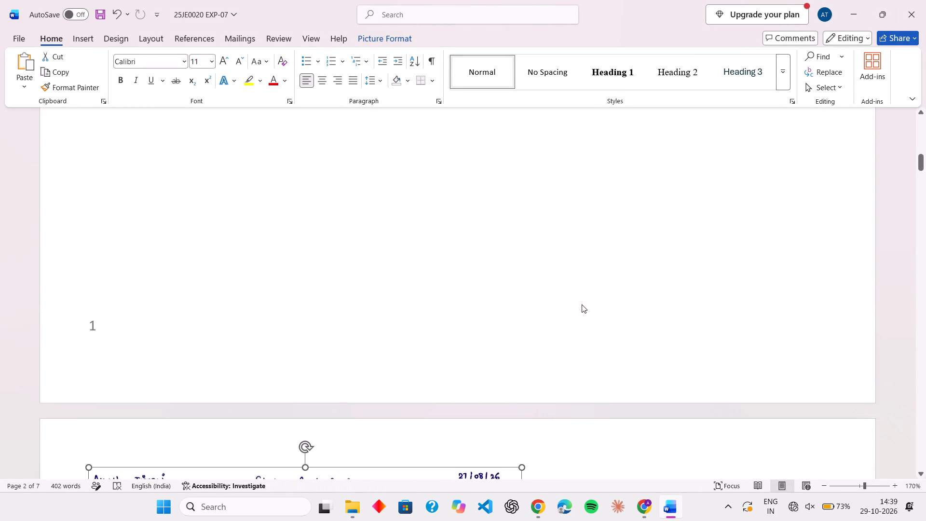
{"action": "scroll", "coordinate": [582, 304], "scroll_direction": "up", "scroll_amount": 1}
{"action": "left_click_drag", "start_coordinate": [406, 422], "coordinate": [402, 189]}
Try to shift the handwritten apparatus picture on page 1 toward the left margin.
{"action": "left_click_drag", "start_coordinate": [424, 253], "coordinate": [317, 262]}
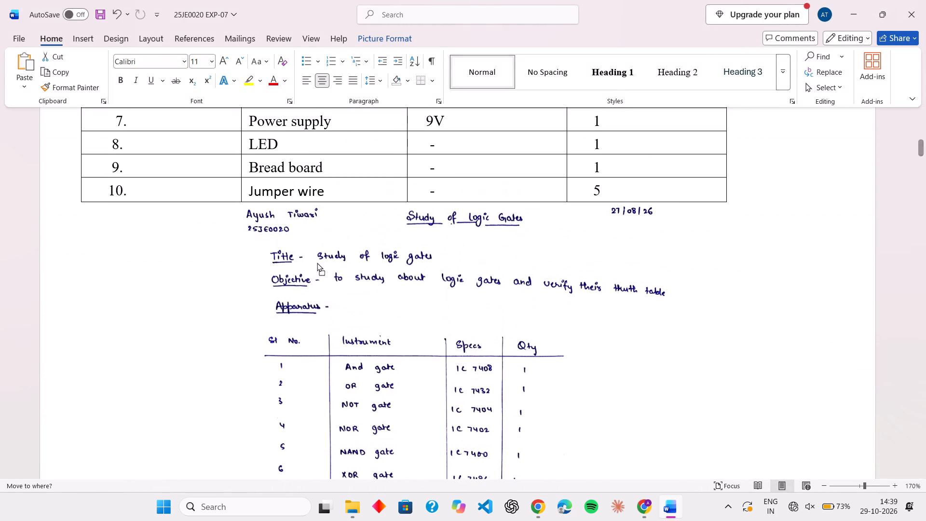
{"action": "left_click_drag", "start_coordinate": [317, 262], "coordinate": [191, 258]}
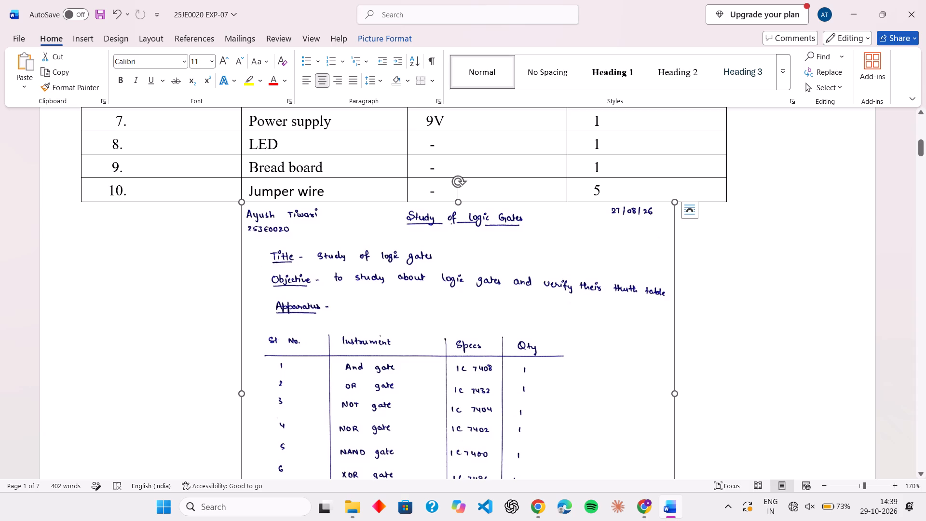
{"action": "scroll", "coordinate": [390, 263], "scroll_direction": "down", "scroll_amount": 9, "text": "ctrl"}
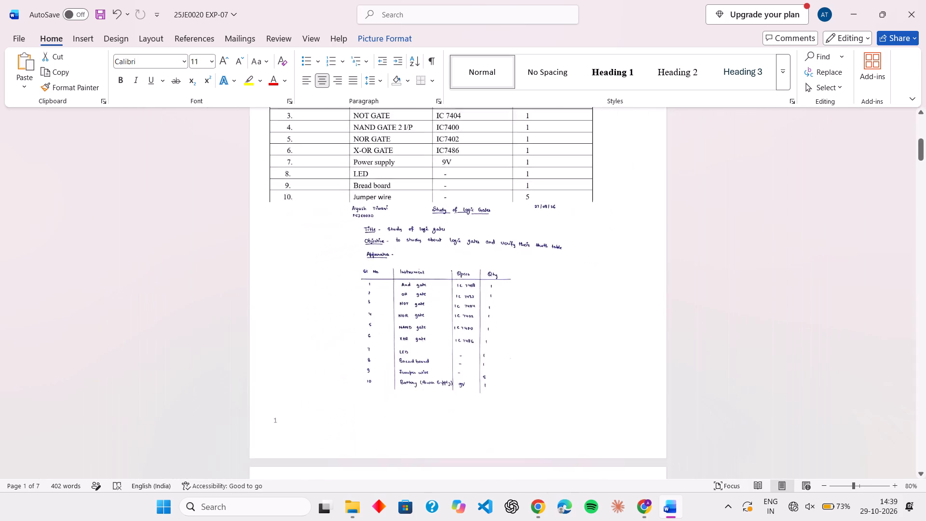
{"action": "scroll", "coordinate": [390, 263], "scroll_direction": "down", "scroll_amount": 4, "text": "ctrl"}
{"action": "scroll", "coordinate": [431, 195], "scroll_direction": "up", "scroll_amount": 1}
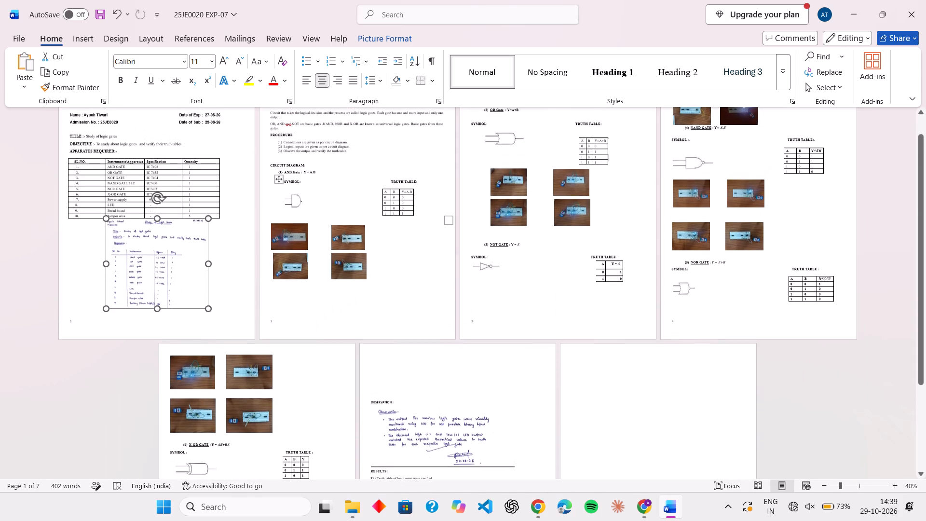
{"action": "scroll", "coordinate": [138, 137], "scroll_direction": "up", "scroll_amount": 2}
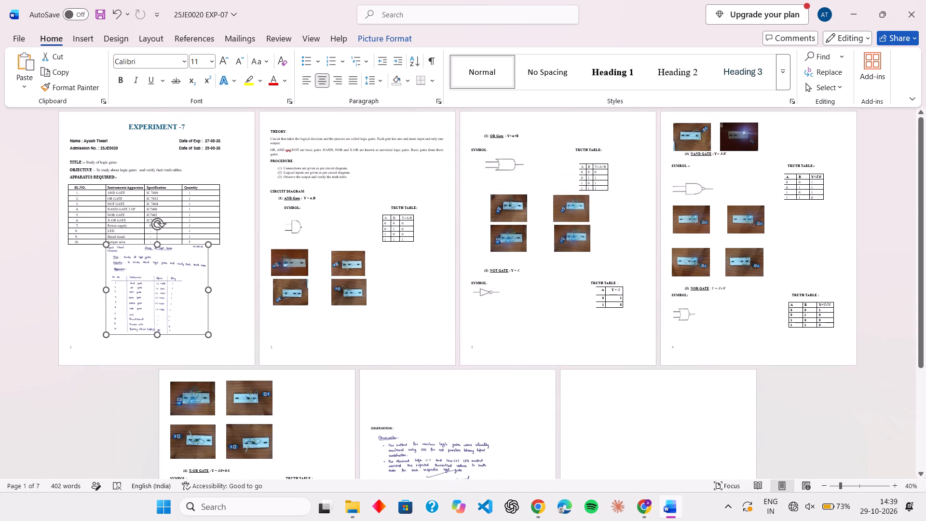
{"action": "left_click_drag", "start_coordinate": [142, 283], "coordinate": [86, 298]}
Give the handwritten apparatus picture Square wrapping with a fixed page position and place it at page 1's left margin, just below the apparatus table.
{"action": "left_click", "coordinate": [230, 257]}
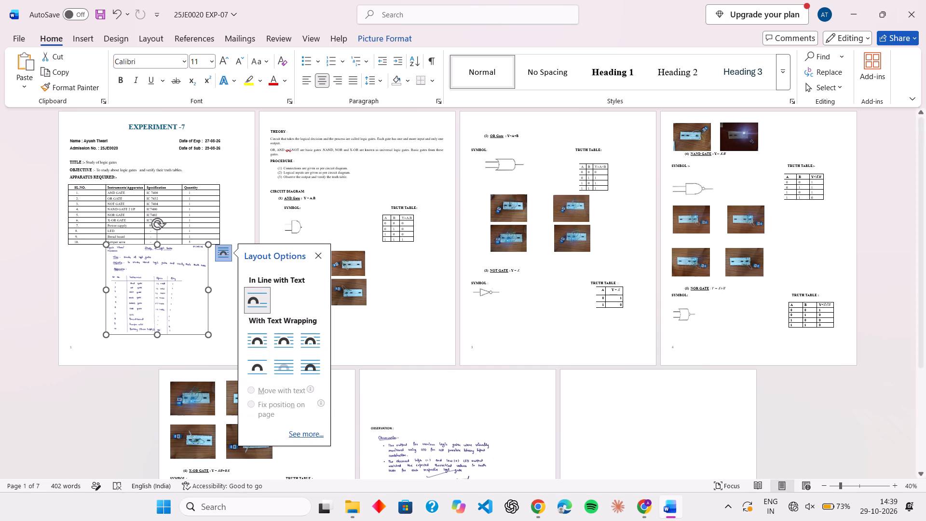
{"action": "left_click", "coordinate": [260, 350]}
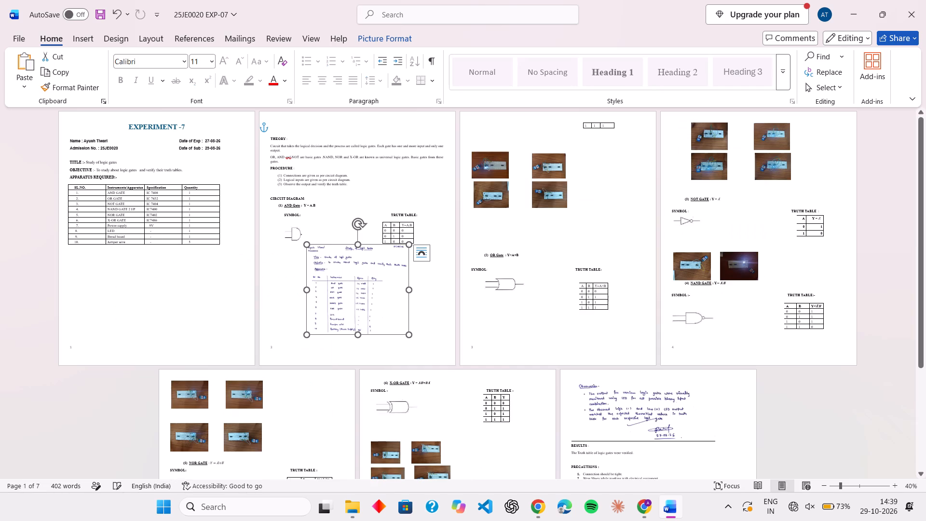
{"action": "left_click", "coordinate": [426, 250]}
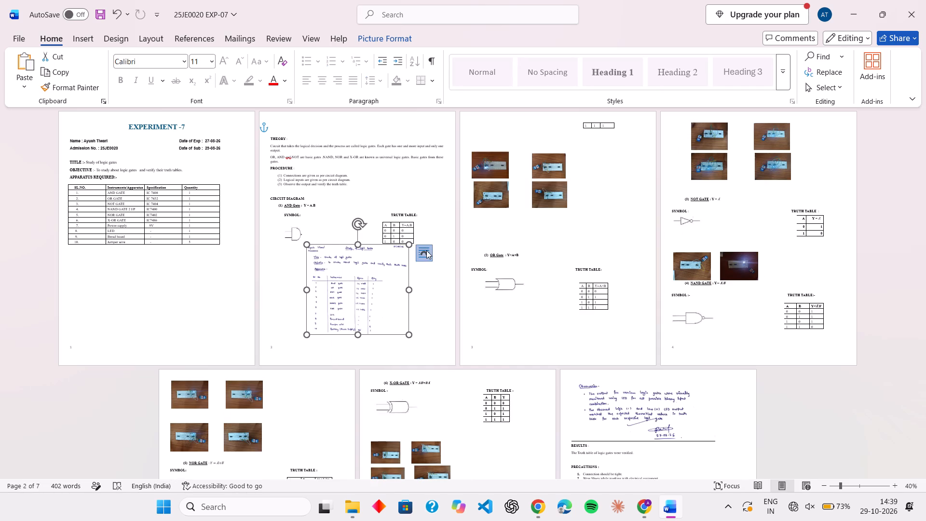
{"action": "left_click", "coordinate": [452, 405]}
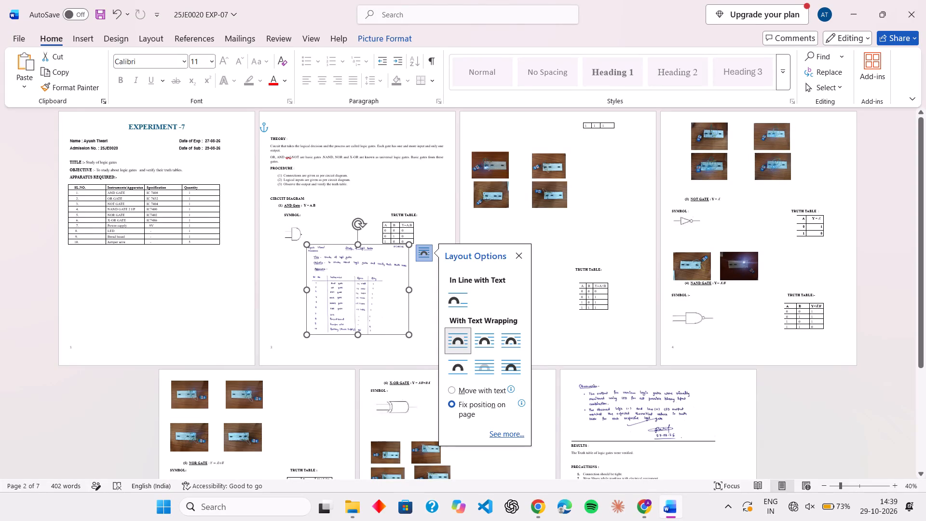
{"action": "left_click_drag", "start_coordinate": [351, 285], "coordinate": [123, 292]}
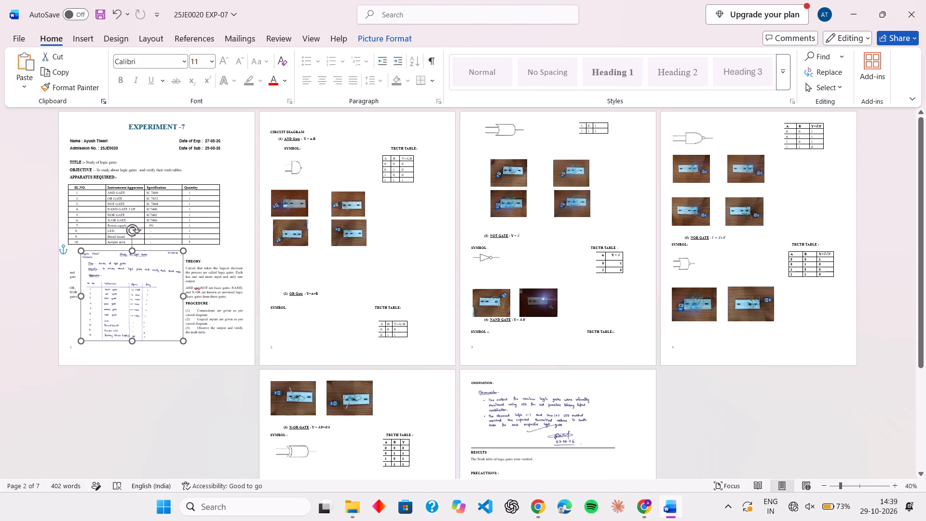
{"action": "left_click_drag", "start_coordinate": [123, 292], "coordinate": [114, 296]}
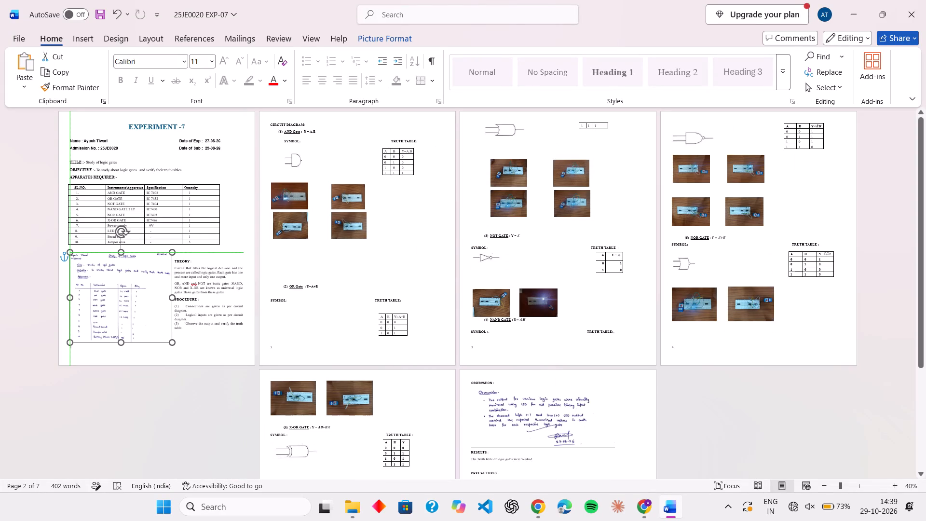
{"action": "left_click_drag", "start_coordinate": [114, 296], "coordinate": [118, 296]}
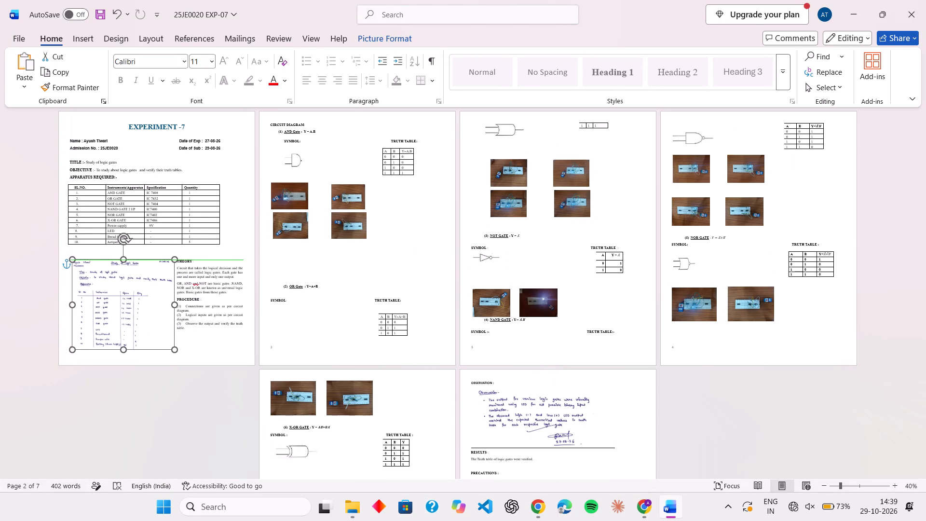
{"action": "left_click_drag", "start_coordinate": [118, 296], "coordinate": [119, 293]}
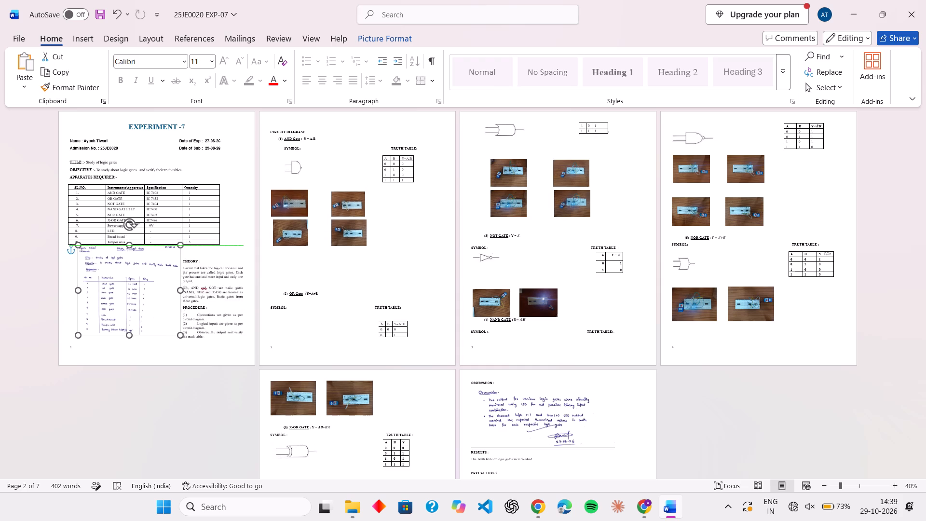
{"action": "left_click_drag", "start_coordinate": [119, 293], "coordinate": [113, 294]}
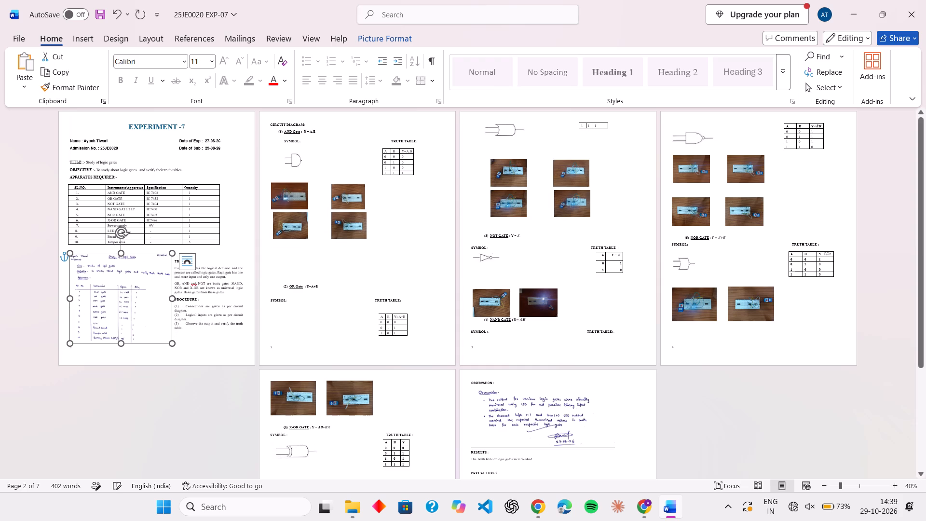
{"action": "left_click", "coordinate": [214, 267]}
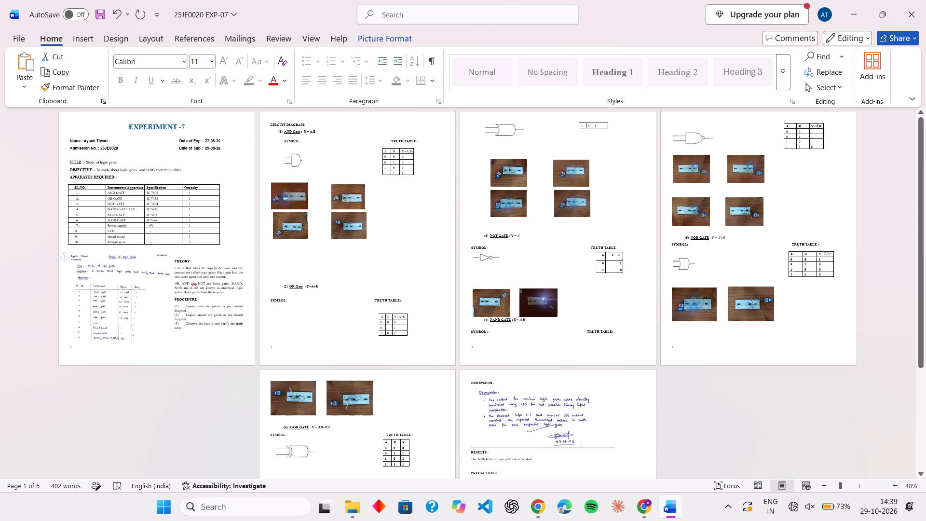
Insert blank lines before the THEORY heading beside the handwritten picture to push the THEORY section onto page 2.
{"action": "left_click", "coordinate": [173, 262]}
{"action": "key", "text": "Return"}
{"action": "key", "text": "Return"}
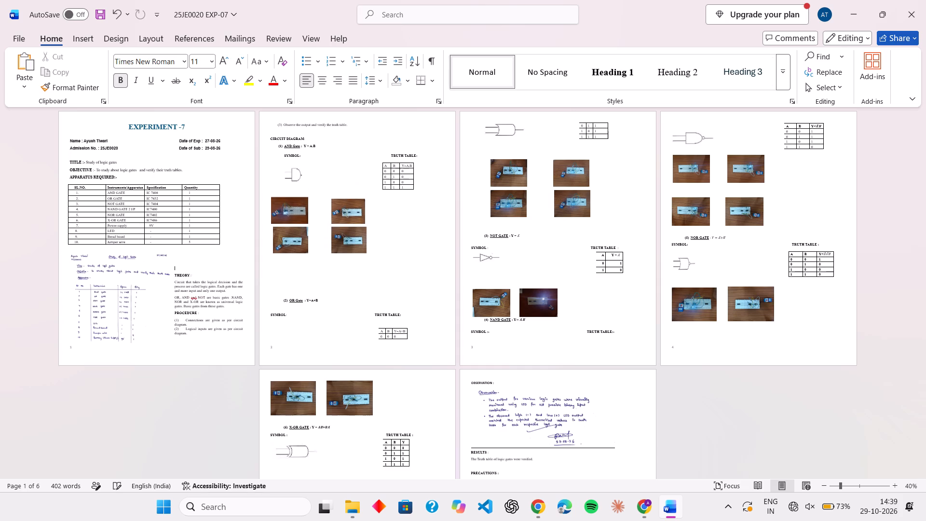
{"action": "key", "text": "Return"}
{"action": "key", "text": "Return"}
{"action": "key", "text": "Return"}
{"action": "key", "text": "Return"}
{"action": "key", "text": "Return"}
{"action": "key", "text": "Return"}
{"action": "key", "text": "Return"}
{"action": "key", "text": "Return"}
{"action": "key", "text": "Return"}
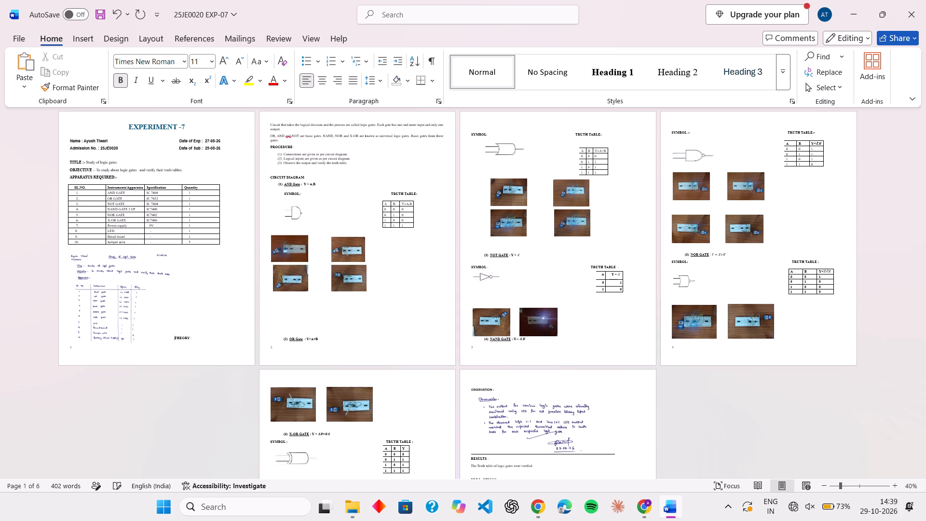
{"action": "key", "text": "Return"}
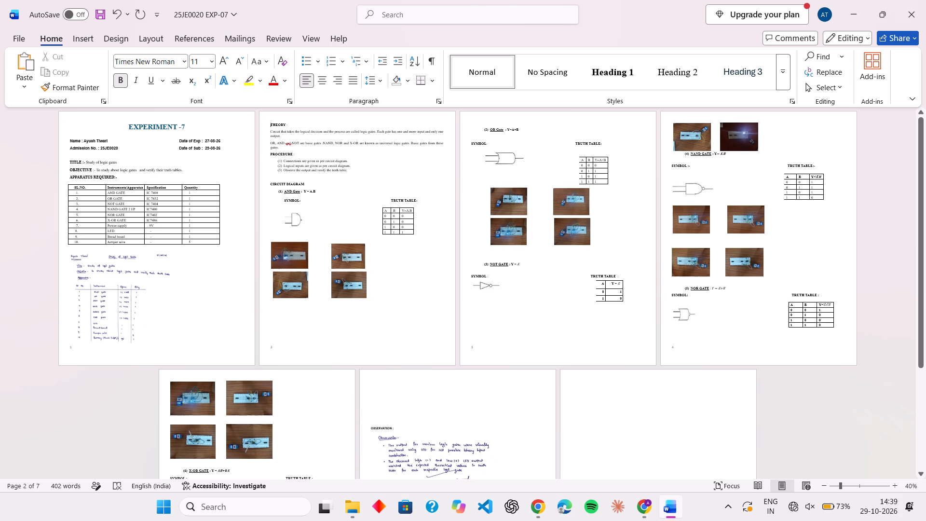
Shift the NOT gate truth table on page 3 slightly left so it lines up under its TRUTH TABLE heading.
{"action": "left_click", "coordinate": [482, 127]}
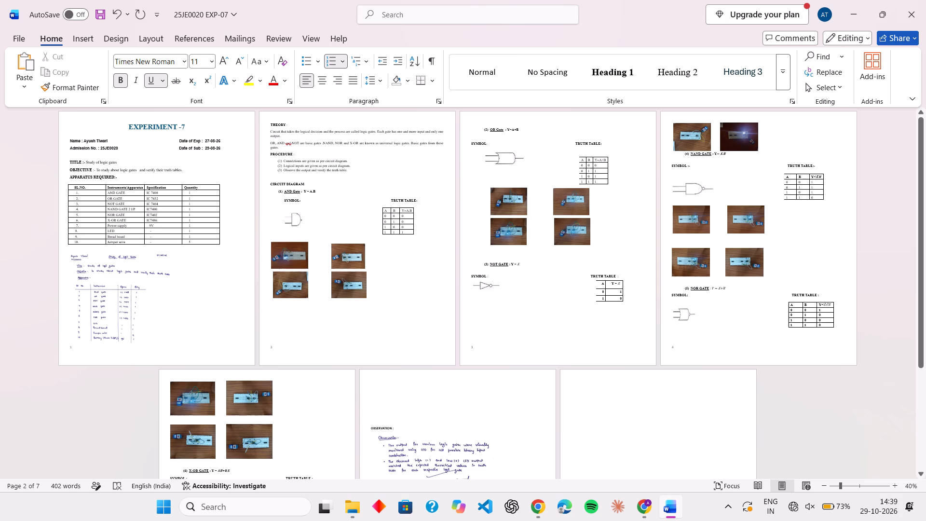
{"action": "left_click", "coordinate": [498, 339]}
{"action": "scroll", "coordinate": [703, 278], "scroll_direction": "up", "scroll_amount": 5, "text": "ctrl"}
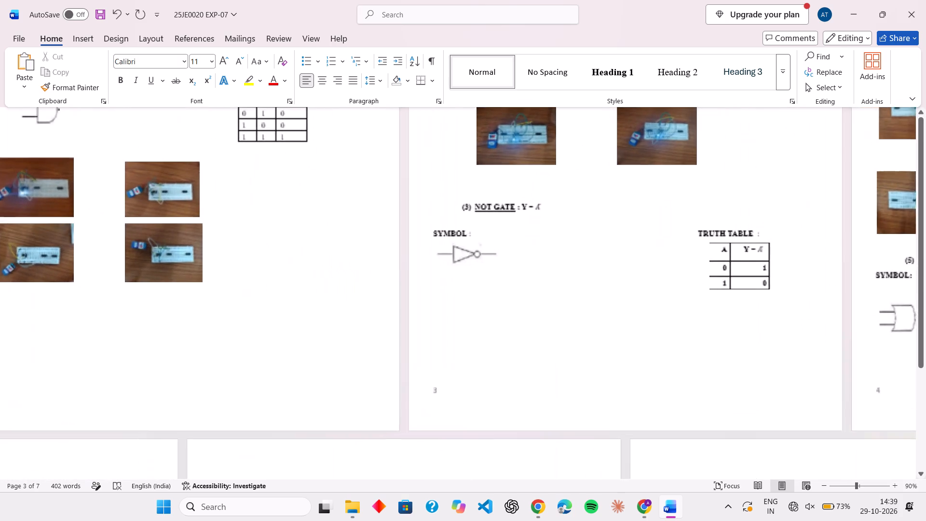
{"action": "scroll", "coordinate": [776, 316], "scroll_direction": "down", "scroll_amount": 3, "text": "ctrl"}
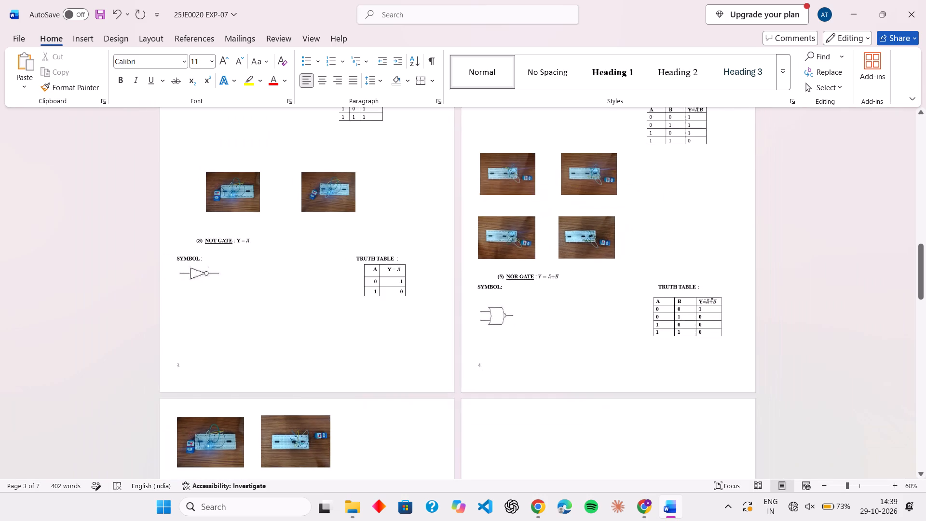
{"action": "scroll", "coordinate": [865, 304], "scroll_direction": "up", "scroll_amount": 4}
{"action": "scroll", "coordinate": [865, 304], "scroll_direction": "down", "scroll_amount": 2}
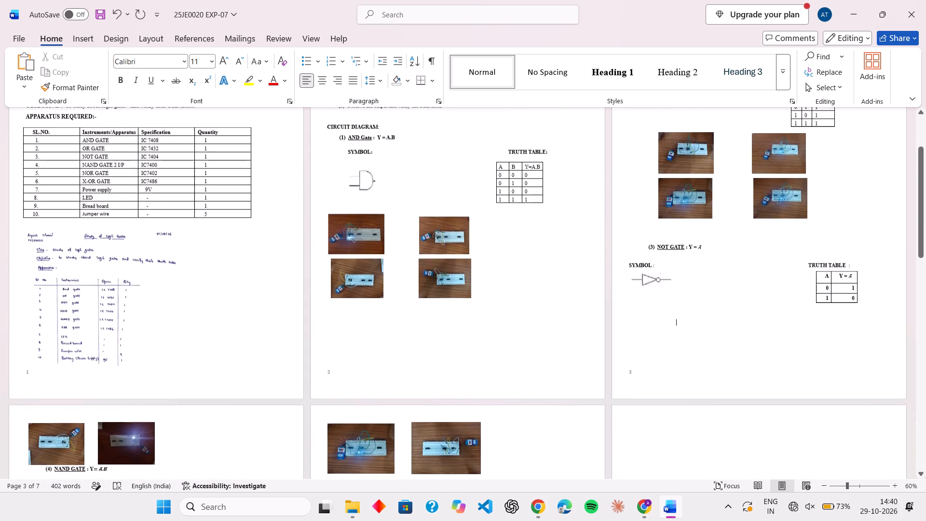
{"action": "scroll", "coordinate": [865, 304], "scroll_direction": "down", "scroll_amount": 2}
{"action": "left_click", "coordinate": [841, 266]}
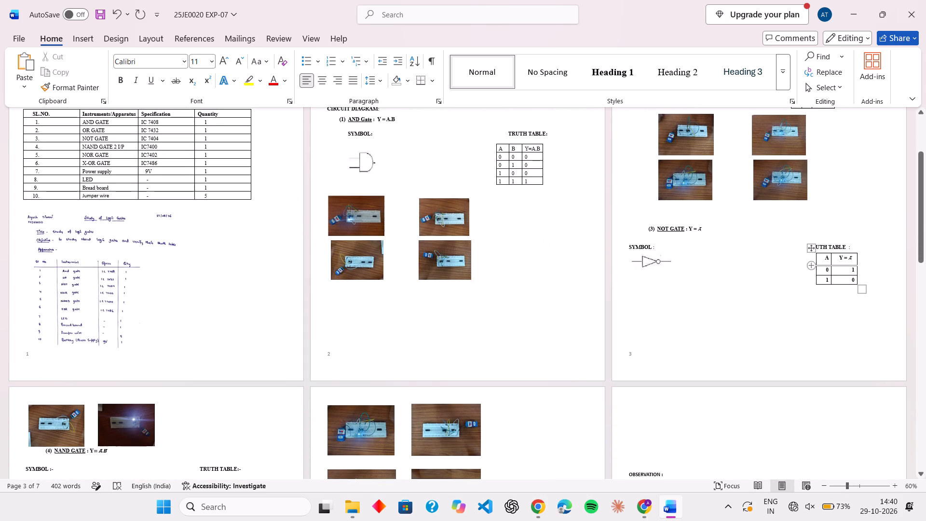
{"action": "left_click_drag", "start_coordinate": [811, 247], "coordinate": [805, 248]}
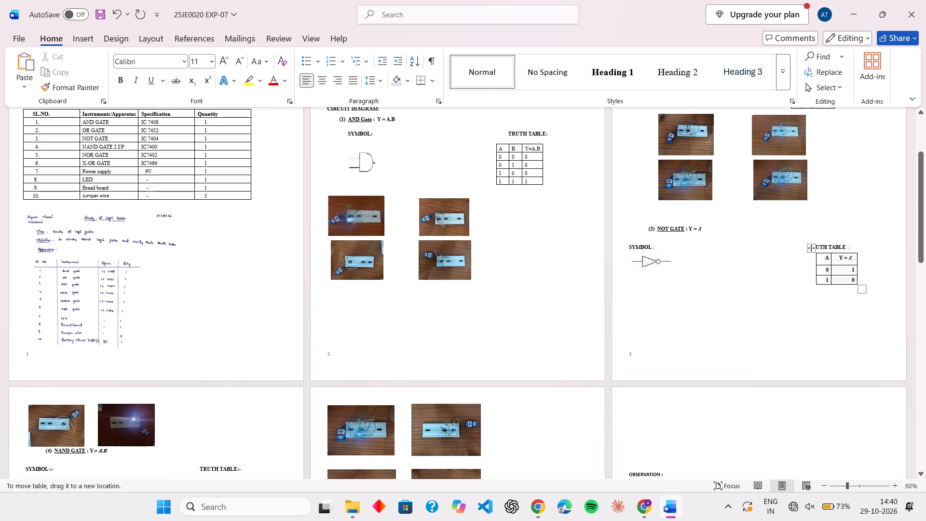
{"action": "left_click_drag", "start_coordinate": [805, 248], "coordinate": [803, 248]}
{"action": "left_click_drag", "start_coordinate": [811, 249], "coordinate": [802, 257]}
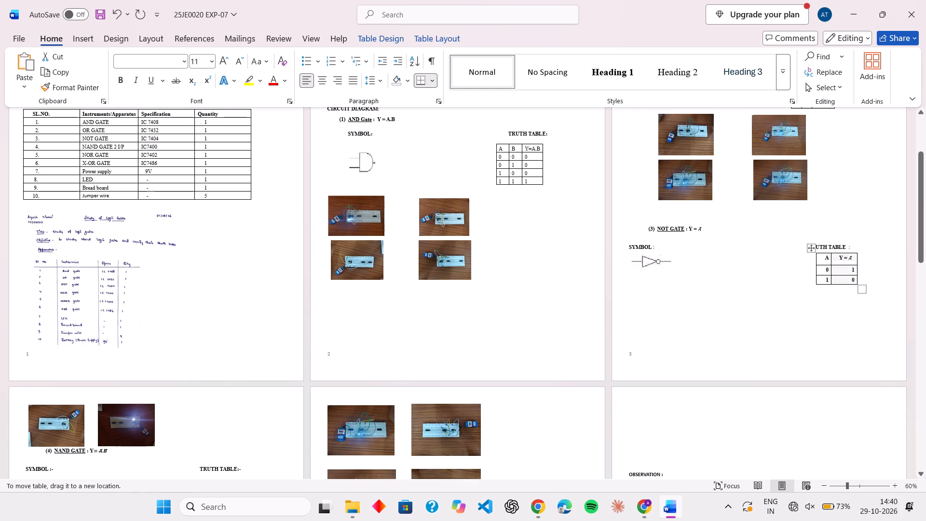
{"action": "left_click_drag", "start_coordinate": [802, 257], "coordinate": [802, 249]}
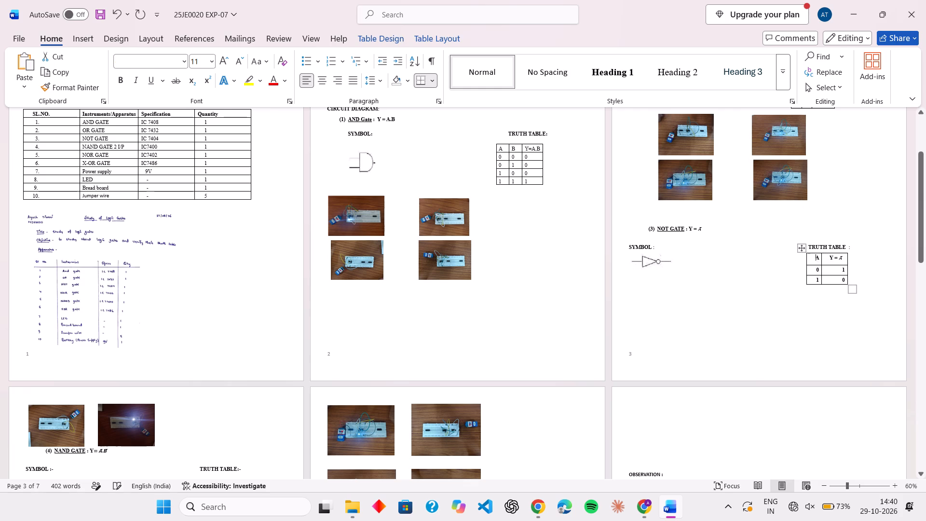
Remove the blank line below the NOT gate symbol to bring its two circuit photos back onto page 3.
{"action": "scroll", "coordinate": [541, 343], "scroll_direction": "down", "scroll_amount": 1}
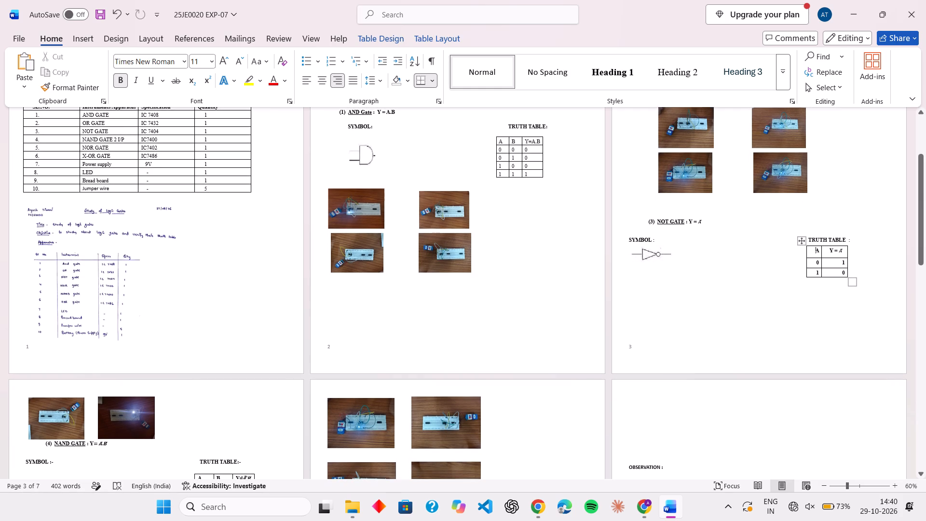
{"action": "left_click", "coordinate": [711, 305]}
{"action": "key", "text": "BackSpace"}
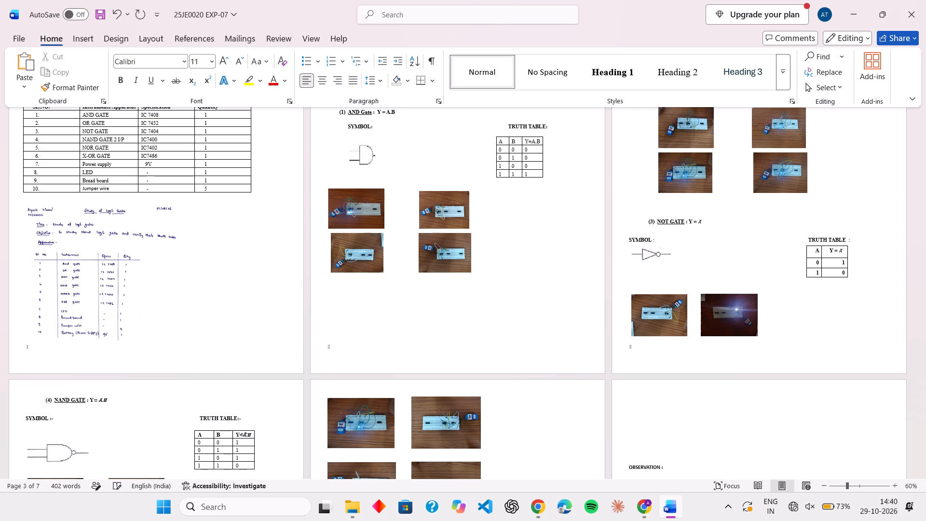
Remove the empty lines below the NOR gate symbol on page 4 to pull its first two circuit photos up from page 5.
{"action": "scroll", "coordinate": [711, 305], "scroll_direction": "down", "scroll_amount": 1}
{"action": "scroll", "coordinate": [397, 370], "scroll_direction": "down", "scroll_amount": 1}
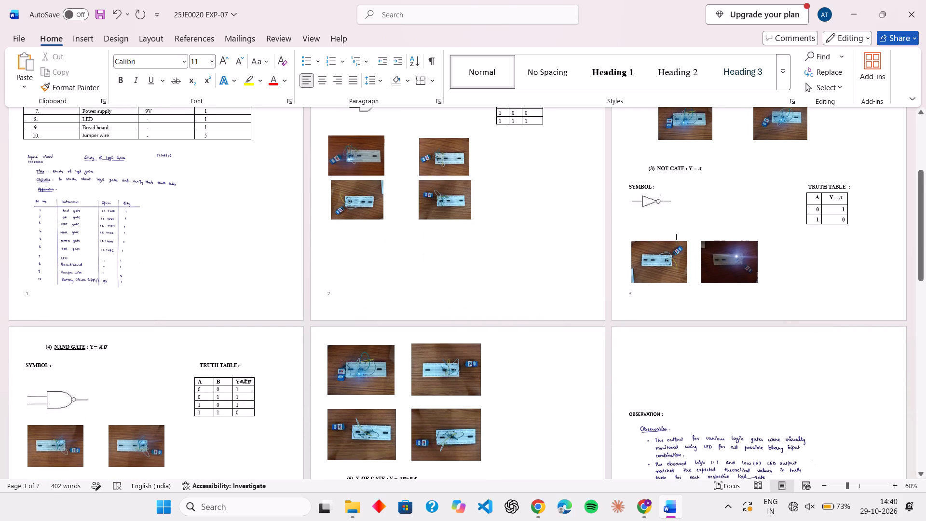
{"action": "scroll", "coordinate": [397, 370], "scroll_direction": "down", "scroll_amount": 2}
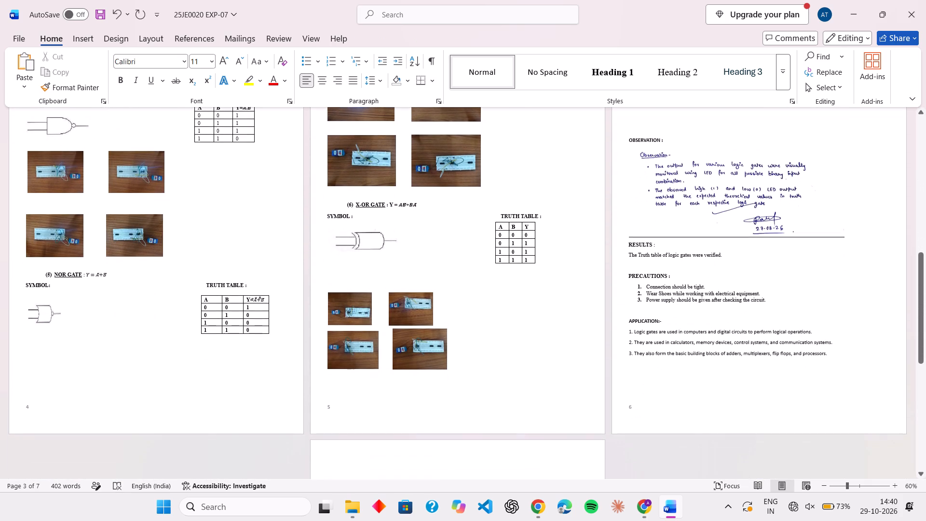
{"action": "left_click", "coordinate": [250, 372]}
{"action": "key", "text": "BackSpace"}
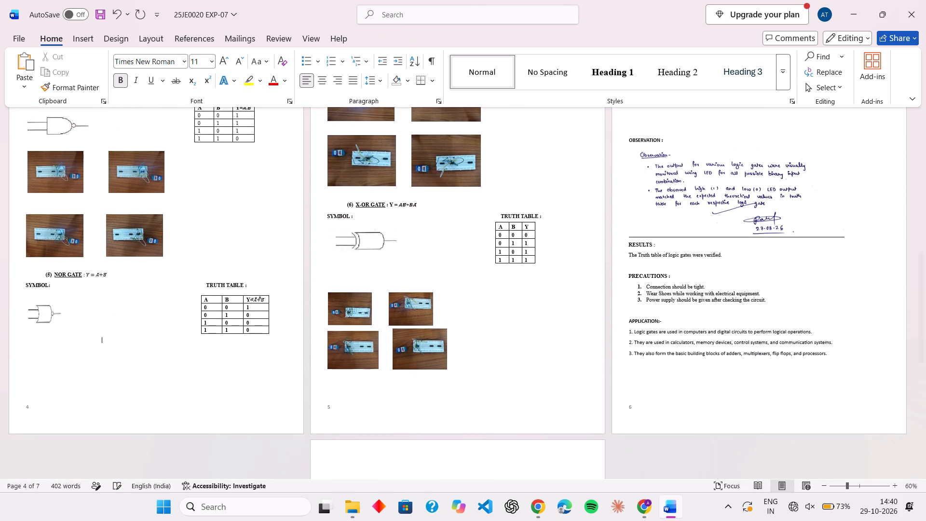
{"action": "key", "text": "BackSpace"}
{"action": "key", "text": "Delete"}
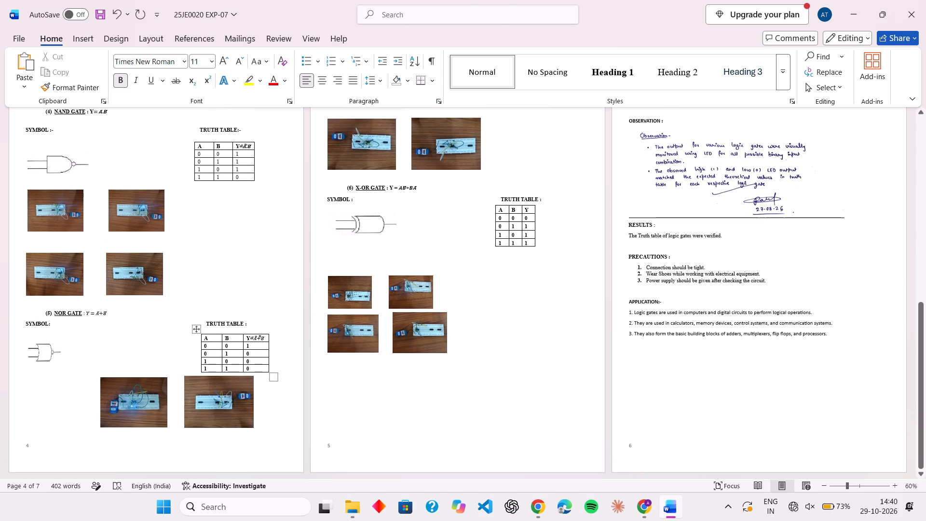
Delete the spacing in front of the two NOR gate photos on page 4 so the row starts at the left margin.
{"action": "left_click", "coordinate": [84, 406]}
{"action": "key", "text": "BackSpace"}
{"action": "key", "text": "BackSpace"}
{"action": "key", "text": "BackSpace"}
{"action": "key", "text": "BackSpace"}
{"action": "key", "text": "BackSpace"}
{"action": "key", "text": "BackSpace"}
{"action": "key", "text": "BackSpace"}
{"action": "key", "text": "BackSpace"}
{"action": "key", "text": "BackSpace"}
{"action": "key", "text": "BackSpace"}
{"action": "key", "text": "BackSpace"}
{"action": "key", "text": "BackSpace"}
{"action": "key", "text": "BackSpace"}
{"action": "key", "text": "BackSpace"}
{"action": "key", "text": "BackSpace"}
{"action": "key", "text": "BackSpace"}
{"action": "key", "text": "BackSpace"}
{"action": "key", "text": "BackSpace"}
{"action": "key", "text": "BackSpace"}
{"action": "key", "text": "BackSpace"}
{"action": "key", "text": "BackSpace"}
{"action": "key", "text": "BackSpace"}
{"action": "key", "text": "BackSpace"}
{"action": "key", "text": "BackSpace"}
{"action": "key", "text": "BackSpace"}
{"action": "key", "text": "BackSpace"}
{"action": "key", "text": "BackSpace"}
{"action": "key", "text": "BackSpace"}
{"action": "key", "text": "BackSpace"}
{"action": "key", "text": "BackSpace"}
{"action": "key", "text": "BackSpace"}
{"action": "key", "text": "BackSpace"}
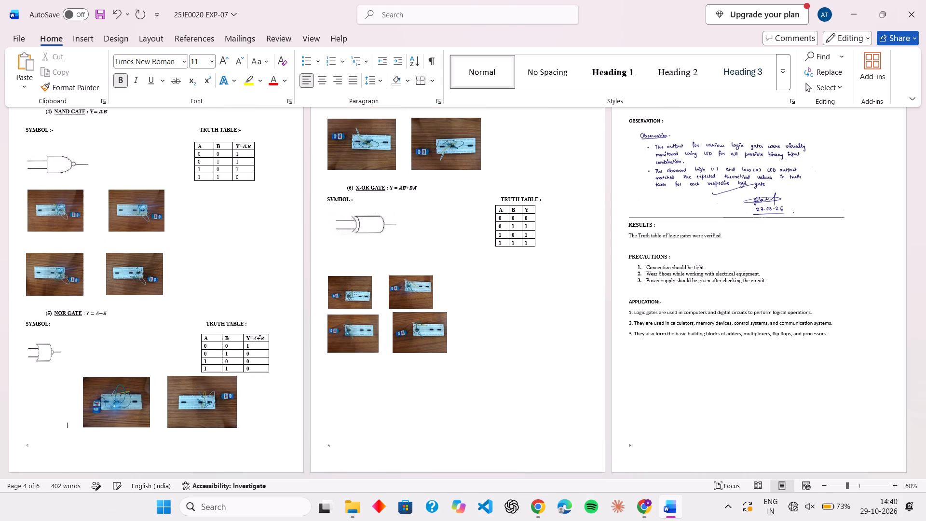
{"action": "key", "text": "BackSpace"}
{"action": "key", "text": "BackSpace"}
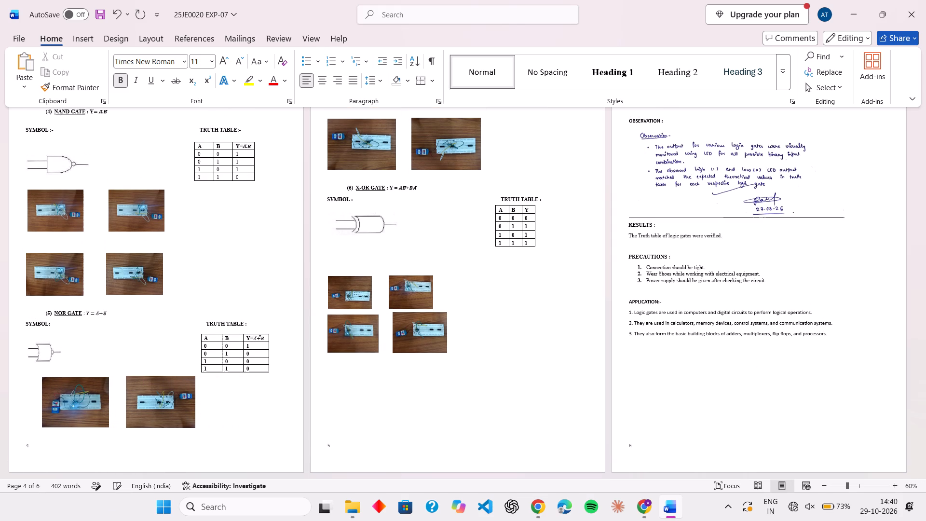
{"action": "key", "text": "BackSpace"}
{"action": "key", "text": "Delete"}
{"action": "key", "text": "Delete"}
{"action": "key", "text": "Delete"}
{"action": "key", "text": "Delete"}
{"action": "key", "text": "Delete"}
{"action": "key", "text": "Delete"}
{"action": "key", "text": "Delete"}
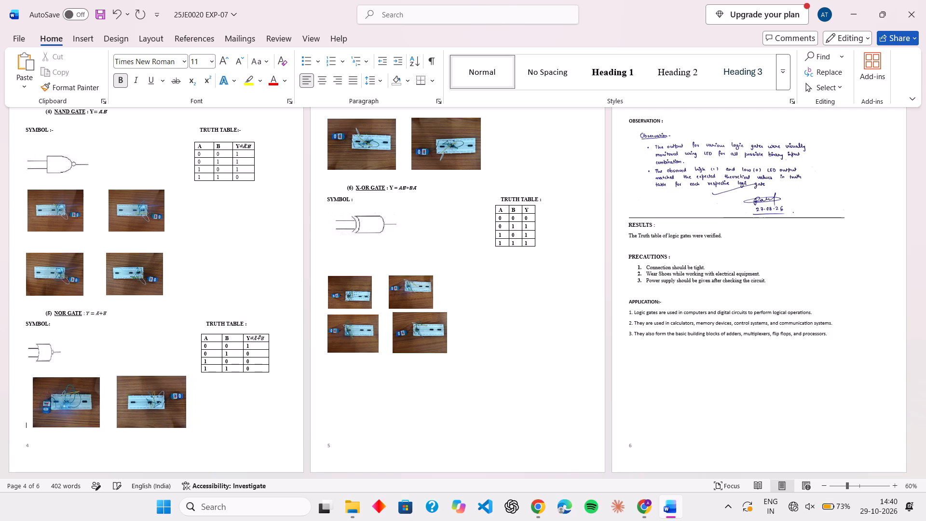
{"action": "key", "text": "Delete"}
{"action": "key", "text": "Delete"}
{"action": "key", "text": "Delete"}
{"action": "key", "text": "Delete"}
{"action": "key", "text": "Delete"}
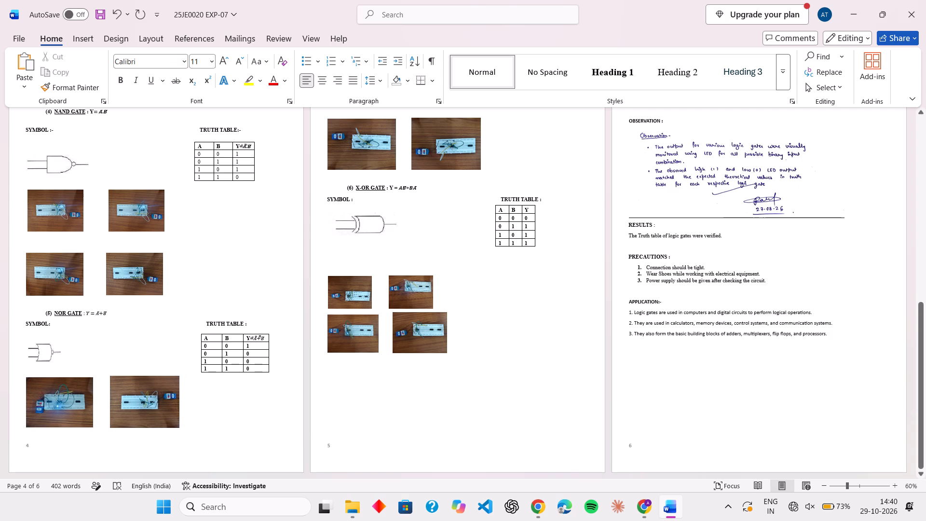
Enlarge the first X-OR gate circuit photo on page 5 proportionally, to about the size of the NOR gate photos.
{"action": "scroll", "coordinate": [439, 254], "scroll_direction": "down", "scroll_amount": 1}
{"action": "scroll", "coordinate": [439, 254], "scroll_direction": "up", "scroll_amount": 1}
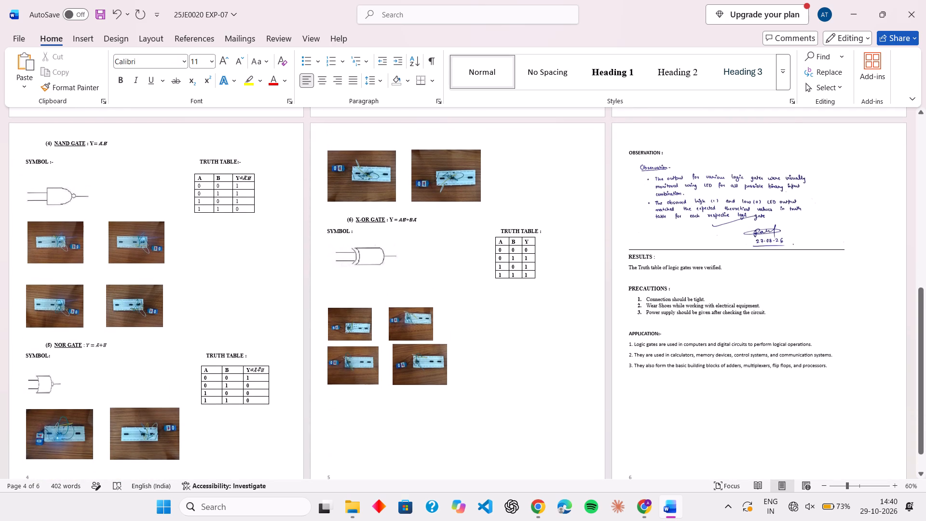
{"action": "left_click", "coordinate": [353, 321]}
{"action": "left_click_drag", "start_coordinate": [371, 340], "coordinate": [384, 349]}
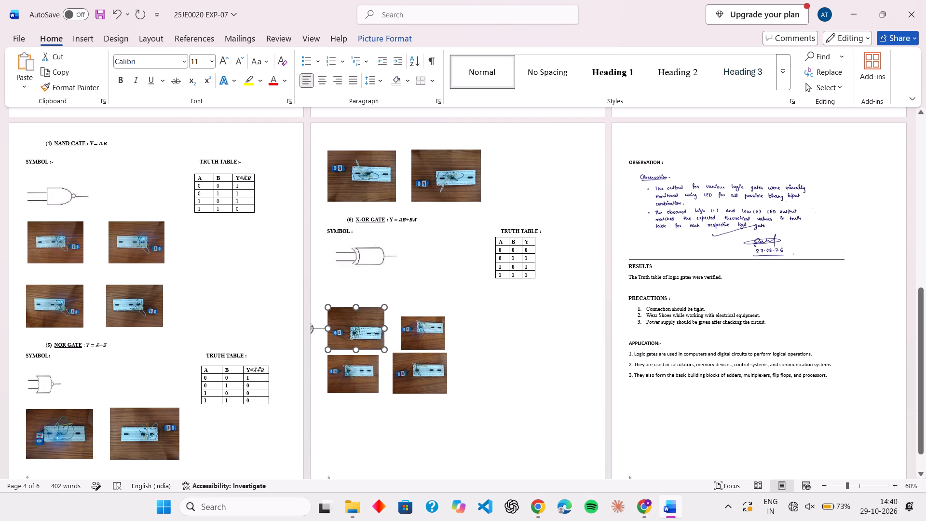
{"action": "left_click_drag", "start_coordinate": [384, 349], "coordinate": [394, 361]}
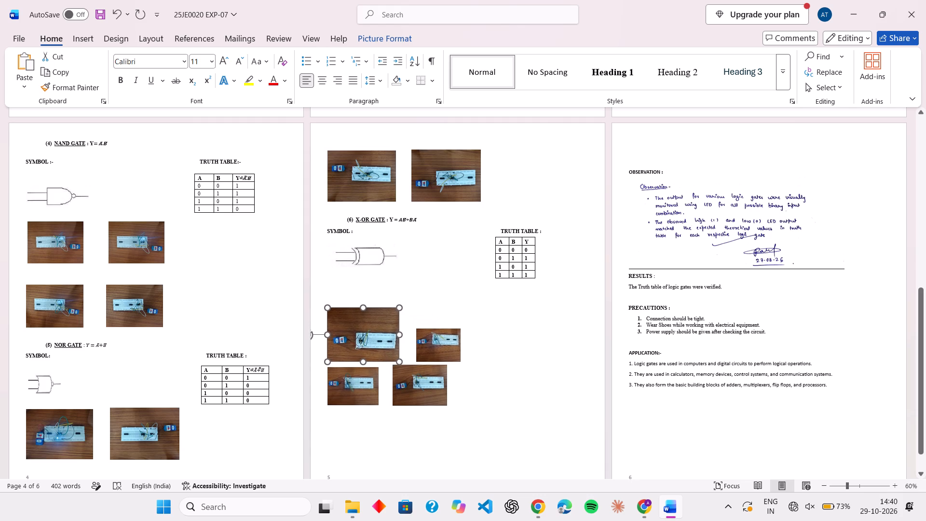
Enlarge the other three X-OR gate circuit photos on page 5 proportionally to match the size of the first one.
{"action": "left_click_drag", "start_coordinate": [394, 361], "coordinate": [393, 361]}
{"action": "left_click", "coordinate": [449, 345]}
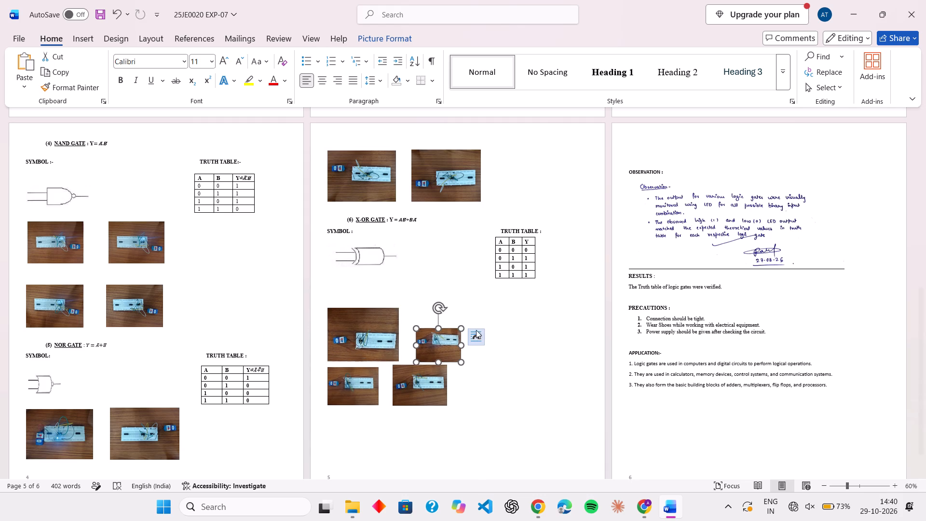
{"action": "left_click_drag", "start_coordinate": [463, 329], "coordinate": [489, 308]}
{"action": "left_click", "coordinate": [343, 380]}
{"action": "left_click_drag", "start_coordinate": [380, 402], "coordinate": [399, 417]}
{"action": "left_click", "coordinate": [445, 398]}
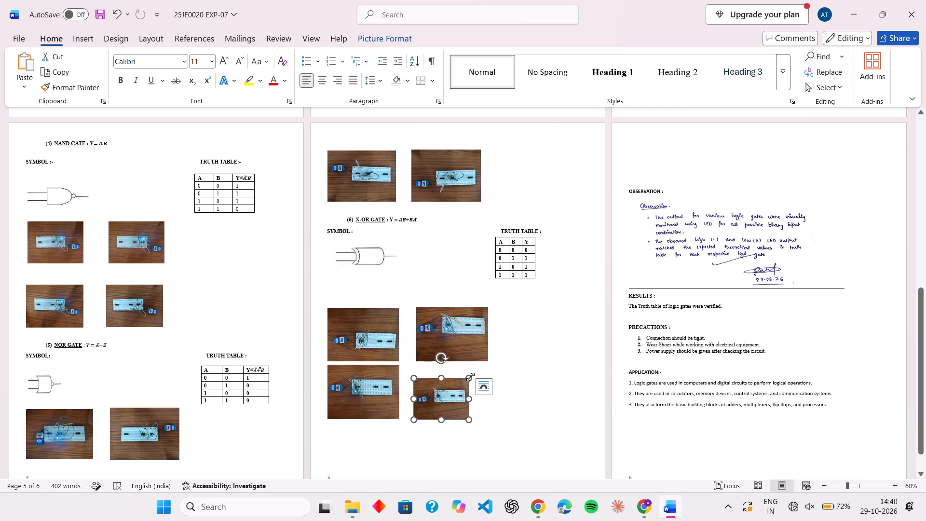
{"action": "left_click_drag", "start_coordinate": [470, 377], "coordinate": [486, 377]}
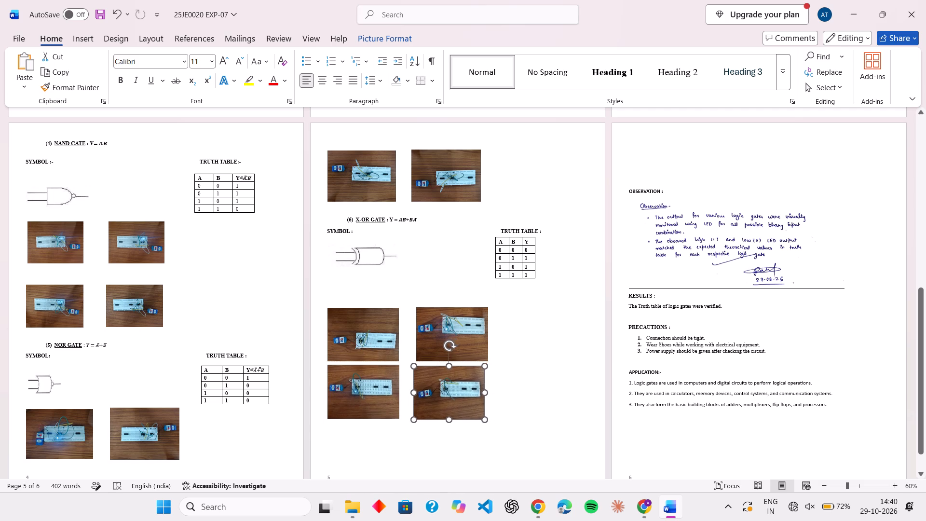
{"action": "left_click_drag", "start_coordinate": [486, 377], "coordinate": [486, 377]}
{"action": "left_click", "coordinate": [538, 394]}
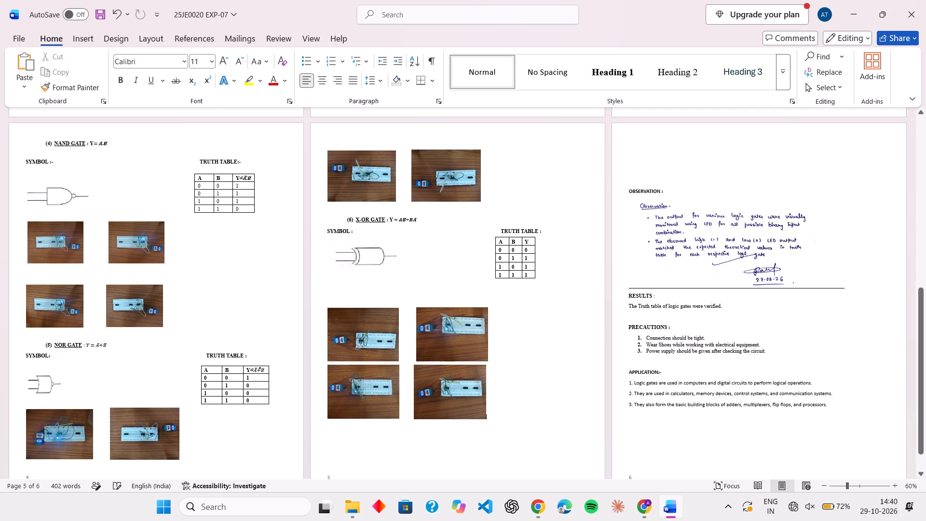
Widen the gap between the two photos in the upper X-OR gate row on page 5 by adding ten spaces.
{"action": "scroll", "coordinate": [542, 356], "scroll_direction": "down", "scroll_amount": 3}
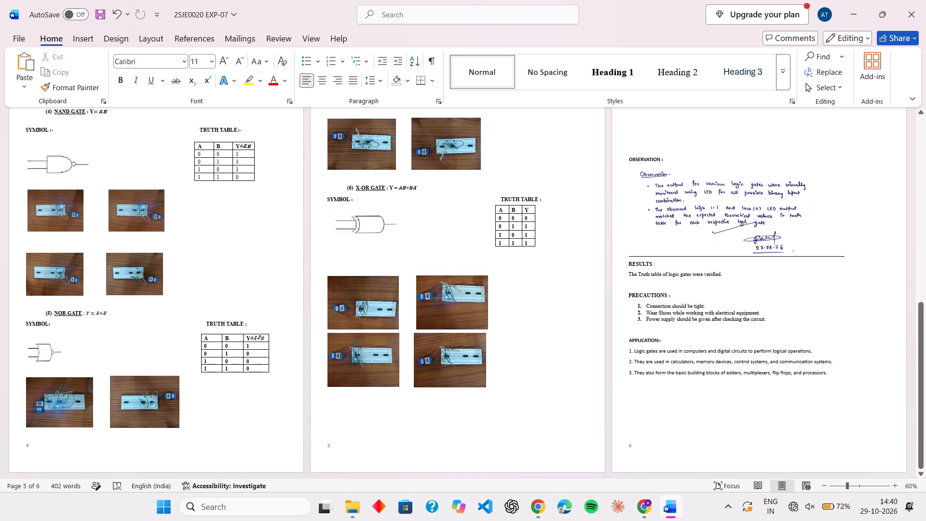
{"action": "left_click", "coordinate": [409, 315]}
{"action": "key", "text": "BackSpace"}
{"action": "key", "text": "BackSpace"}
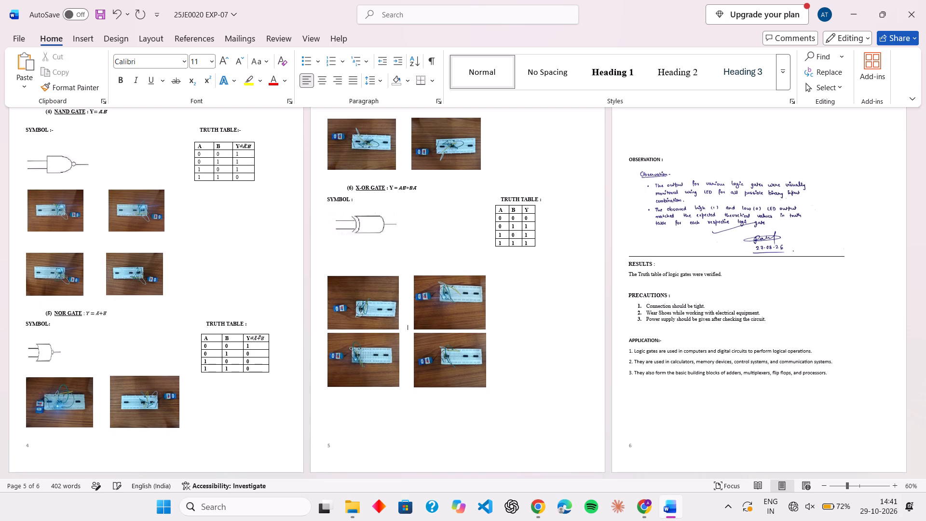
{"action": "scroll", "coordinate": [409, 315], "scroll_direction": "up", "scroll_amount": 1}
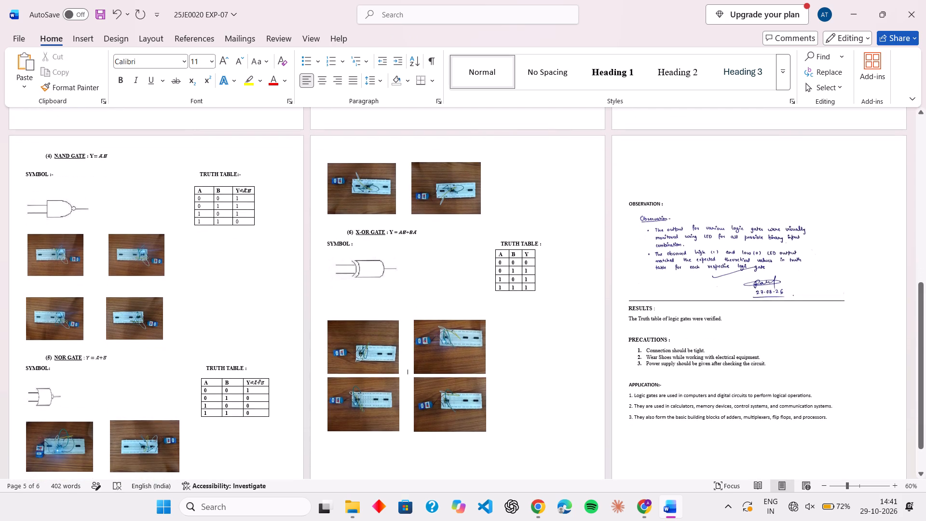
{"action": "scroll", "coordinate": [196, 325], "scroll_direction": "down", "scroll_amount": 1}
{"action": "key", "text": "space"}
{"action": "key", "text": "space"}
{"action": "key", "text": "space"}
{"action": "key", "text": "space"}
{"action": "key", "text": "space"}
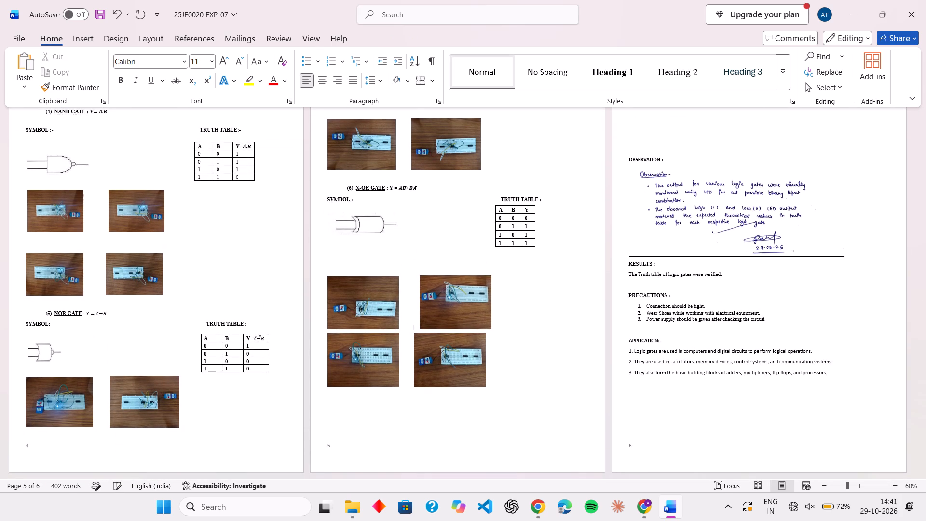
{"action": "key", "text": "space"}
{"action": "key", "text": "space"}
{"action": "key", "text": "space"}
{"action": "key", "text": "space"}
{"action": "key", "text": "space"}
Add ten spaces between the two photos in the lower X-OR gate row to align its second photo with the one above.
{"action": "key", "text": "Down"}
{"action": "key", "text": "space"}
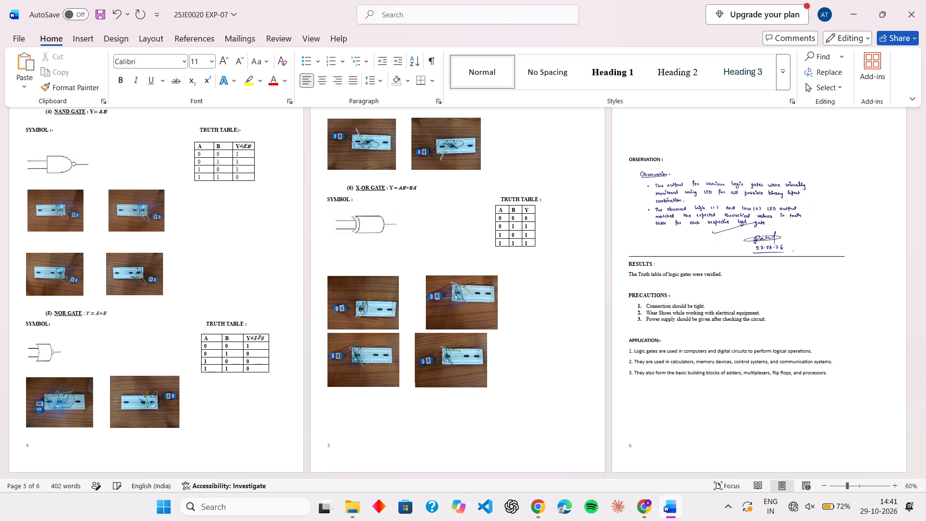
{"action": "key", "text": "space"}
{"action": "key", "text": "space"}
{"action": "key", "text": "space"}
{"action": "key", "text": "space"}
{"action": "key", "text": "space"}
{"action": "key", "text": "space"}
{"action": "key", "text": "space"}
{"action": "key", "text": "space"}
{"action": "key", "text": "space"}
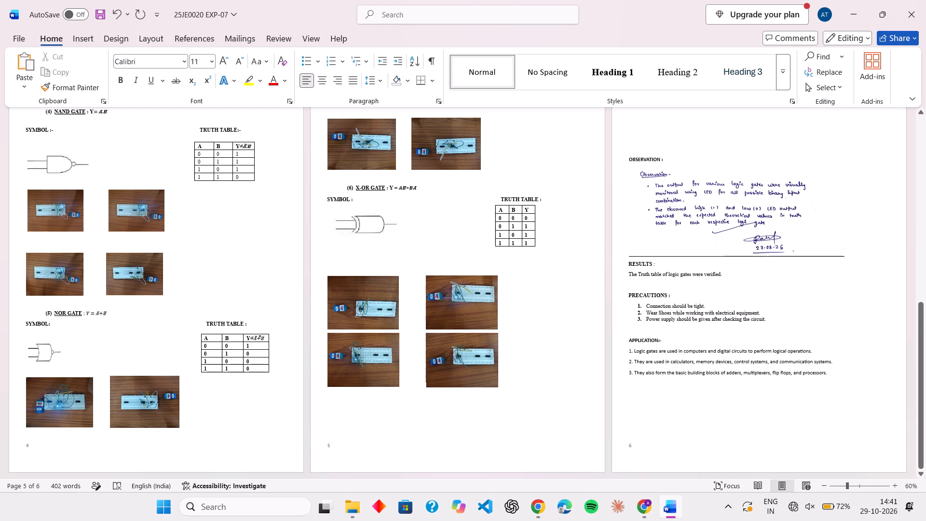
Insert one blank line between the upper and lower rows of X-OR gate photos on page 5.
{"action": "left_click", "coordinate": [513, 312]}
{"action": "key", "text": "Return"}
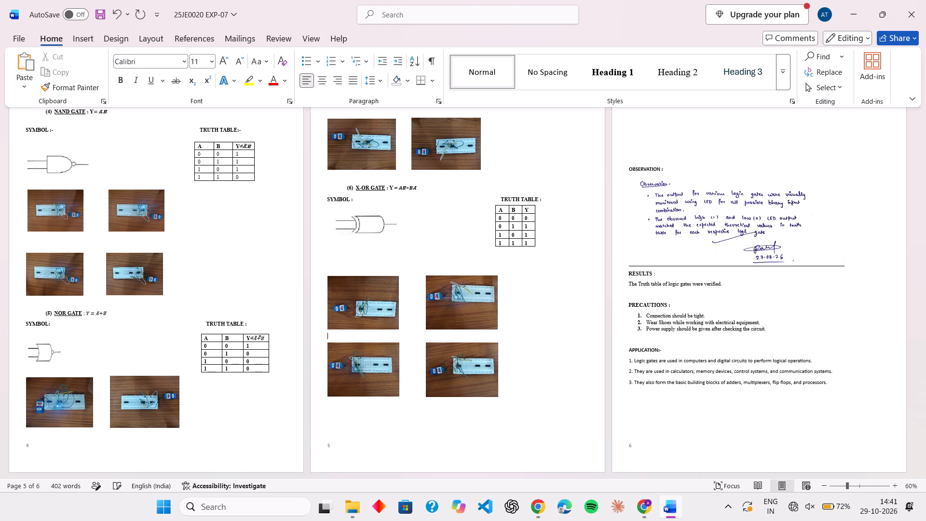
{"action": "key", "text": "Return"}
{"action": "key", "text": "BackSpace"}
Remove the empty lines above the OBSERVATION heading so that it starts at the top of page 6.
{"action": "scroll", "coordinate": [513, 312], "scroll_direction": "up", "scroll_amount": 1}
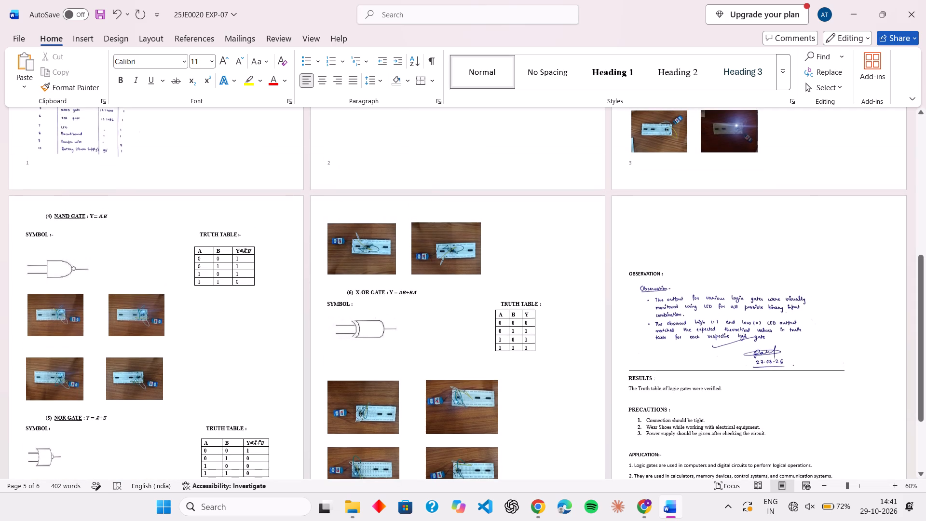
{"action": "left_click", "coordinate": [659, 247]}
{"action": "key", "text": "BackSpace"}
{"action": "key", "text": "BackSpace"}
{"action": "key", "text": "BackSpace"}
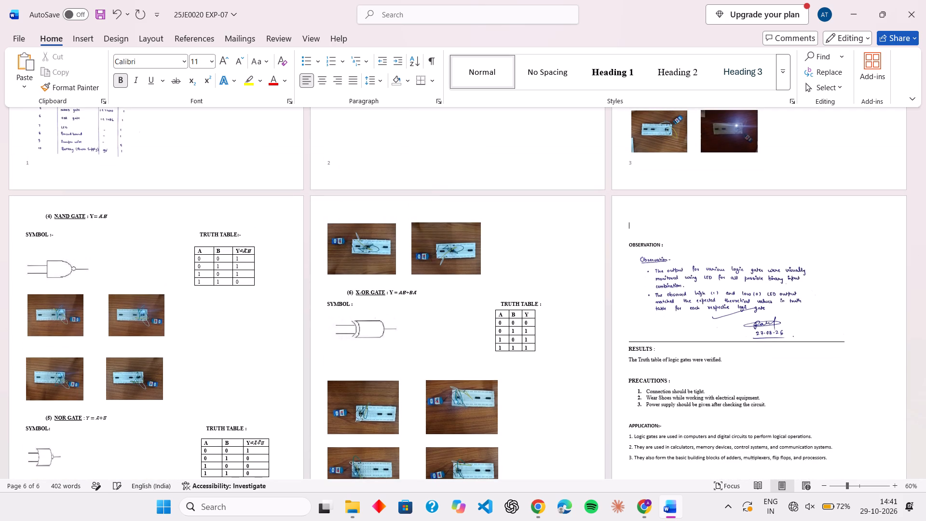
{"action": "key", "text": "BackSpace"}
{"action": "key", "text": "BackSpace"}
{"action": "key", "text": "BackSpace"}
{"action": "key", "text": "BackSpace"}
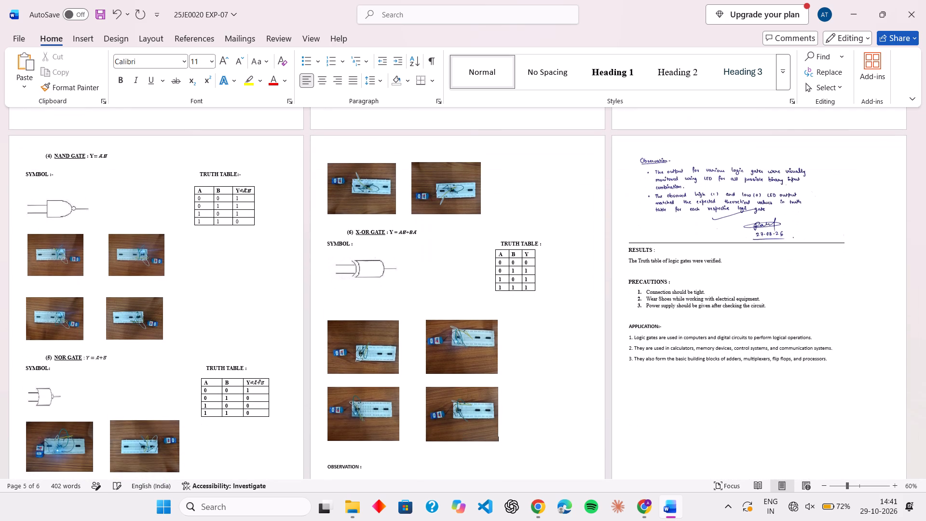
{"action": "key", "text": "ctrl+z"}
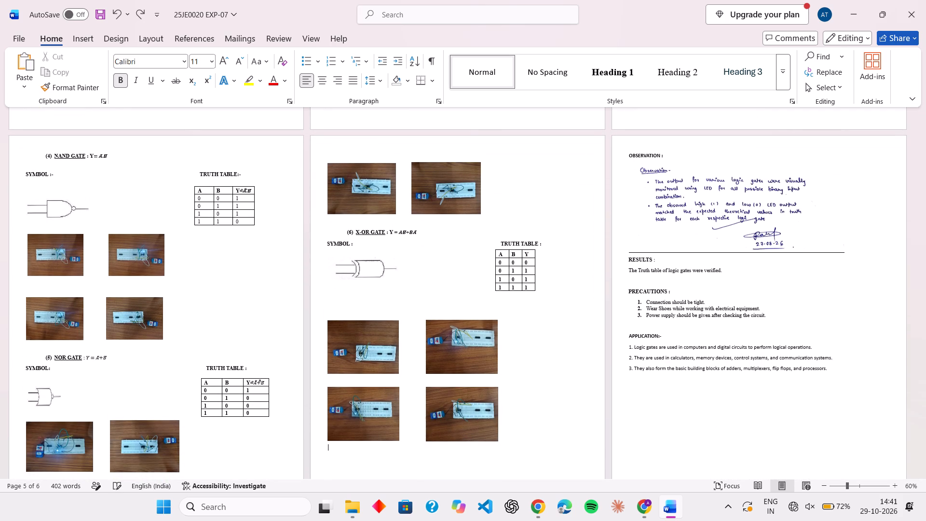
Preview the report in Read Mode and return to Print Layout view.
{"action": "scroll", "coordinate": [659, 247], "scroll_direction": "down", "scroll_amount": 1}
{"action": "left_click", "coordinate": [764, 483]}
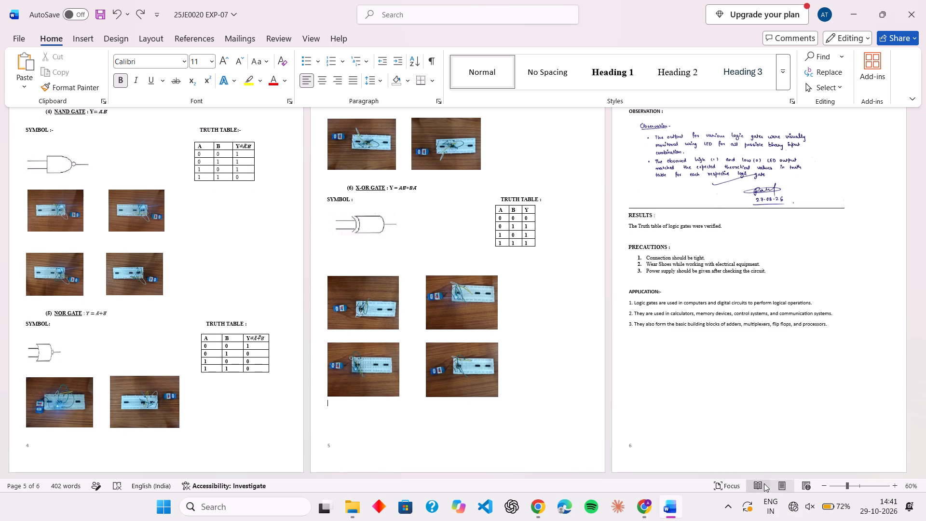
{"action": "scroll", "coordinate": [592, 312], "scroll_direction": "up", "scroll_amount": 7}
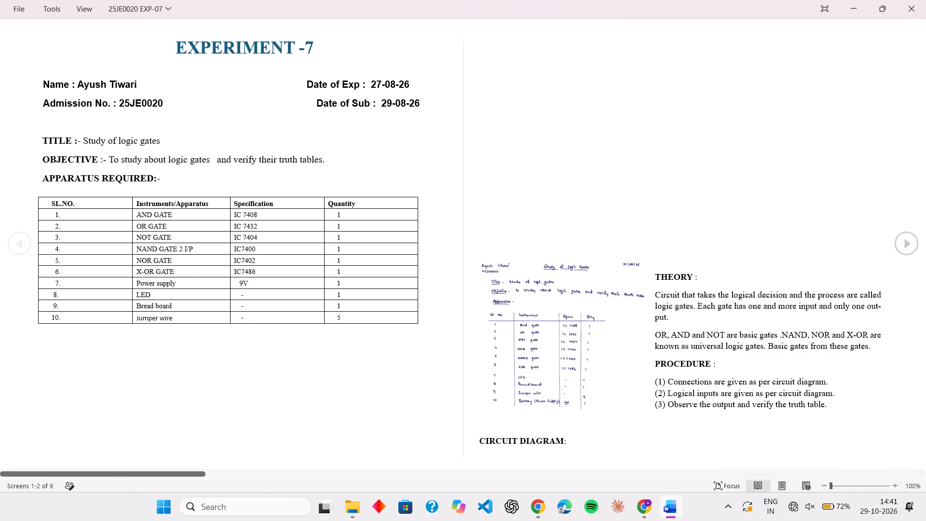
{"action": "scroll", "coordinate": [655, 375], "scroll_direction": "right", "scroll_amount": 2}
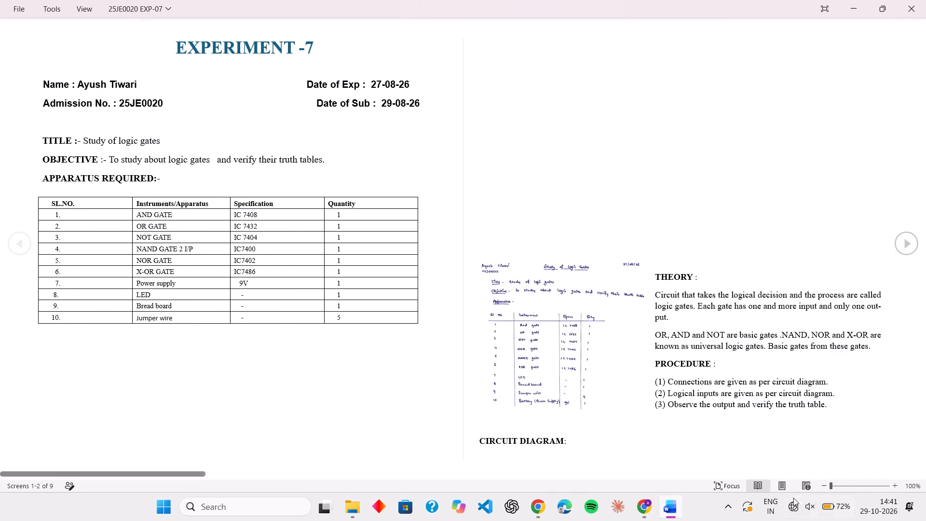
{"action": "left_click", "coordinate": [782, 482]}
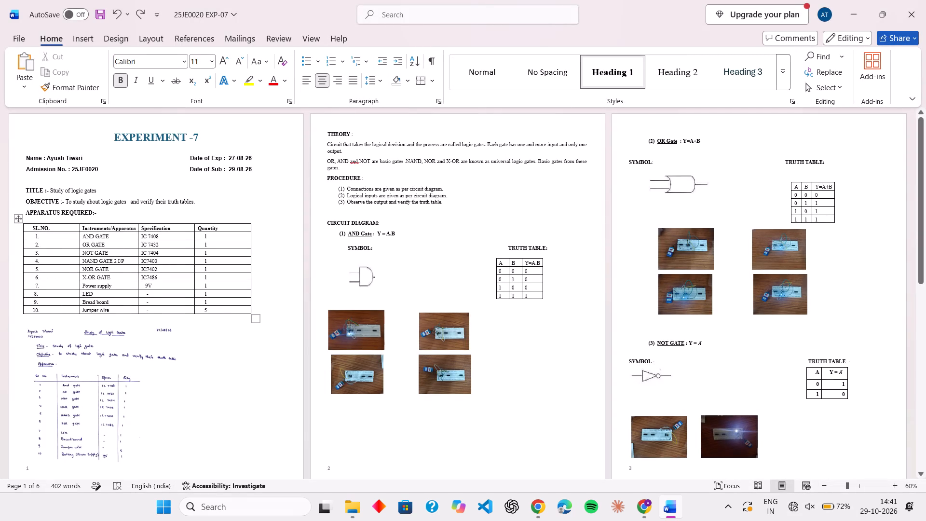
Shrink the handwritten apparatus image on page 1 proportionally and reposition it closer to the centre beneath the apparatus table.
{"action": "left_click", "coordinate": [80, 381]}
{"action": "scroll", "coordinate": [80, 381], "scroll_direction": "down", "scroll_amount": 1}
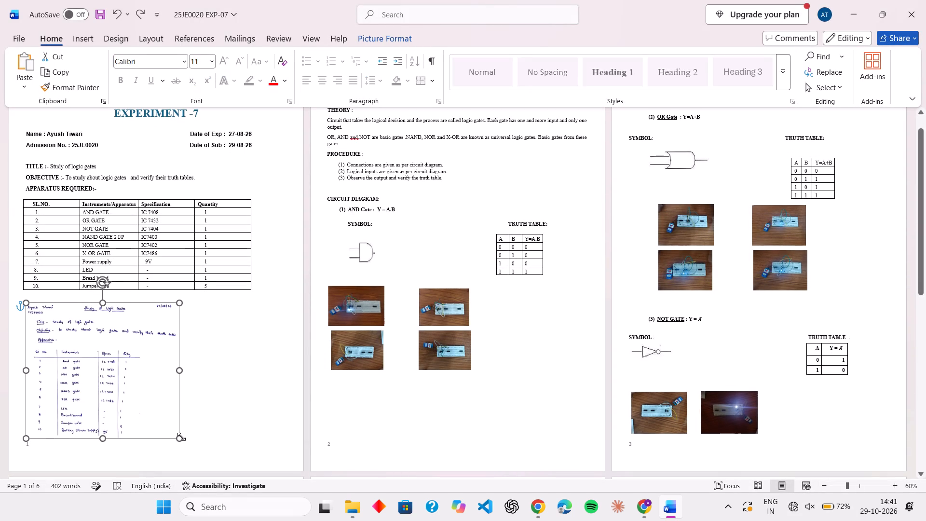
{"action": "left_click_drag", "start_coordinate": [181, 437], "coordinate": [157, 420]}
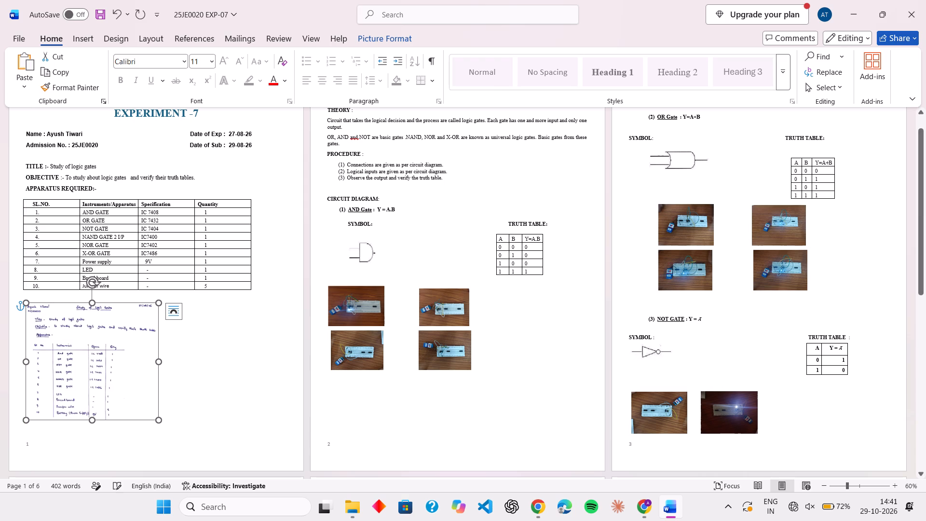
{"action": "left_click_drag", "start_coordinate": [139, 385], "coordinate": [128, 384]}
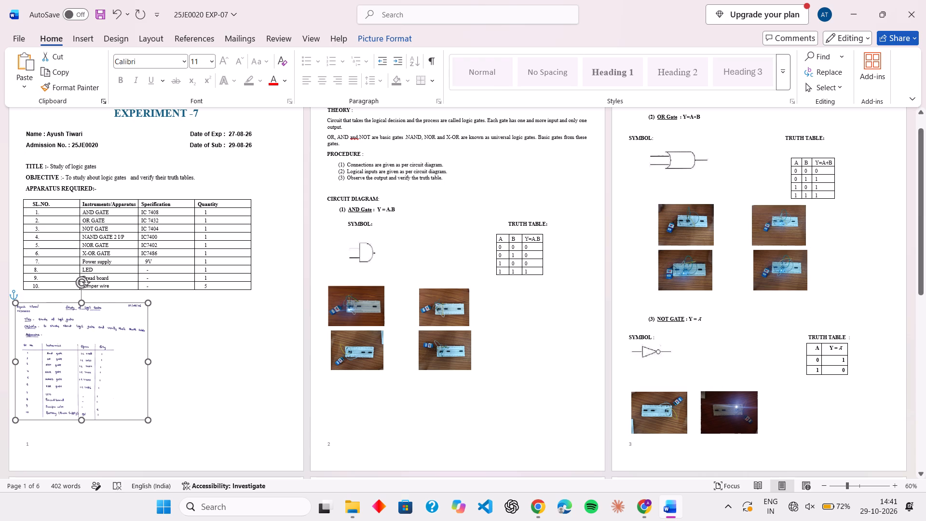
{"action": "left_click_drag", "start_coordinate": [128, 384], "coordinate": [134, 385]}
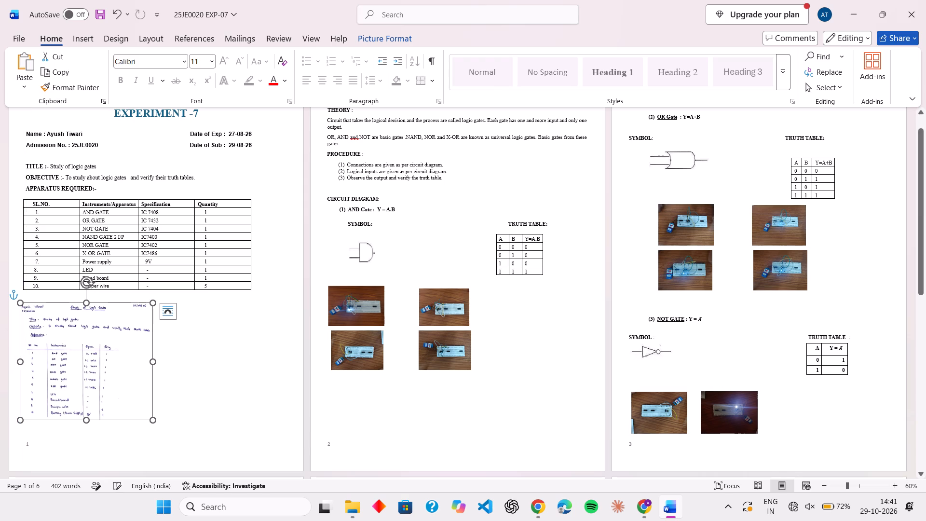
{"action": "left_click_drag", "start_coordinate": [108, 381], "coordinate": [142, 381]}
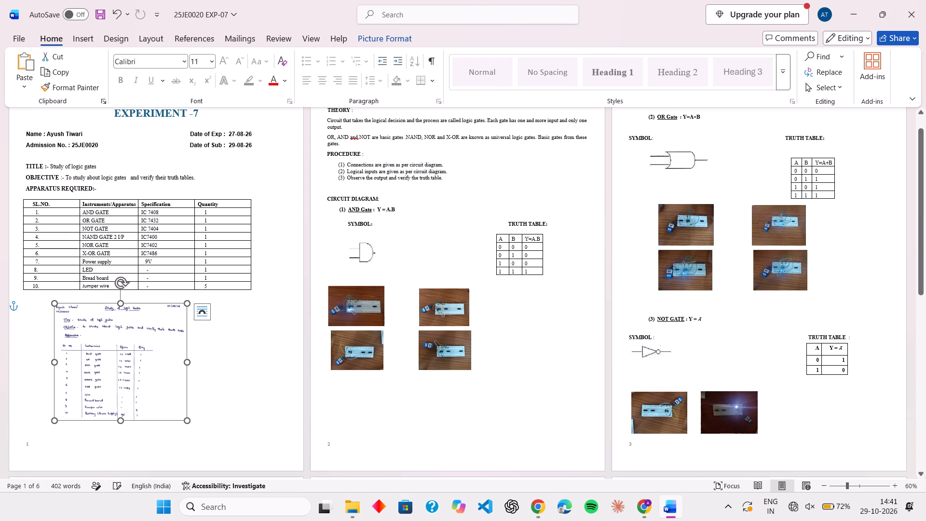
{"action": "left_click", "coordinate": [272, 386]}
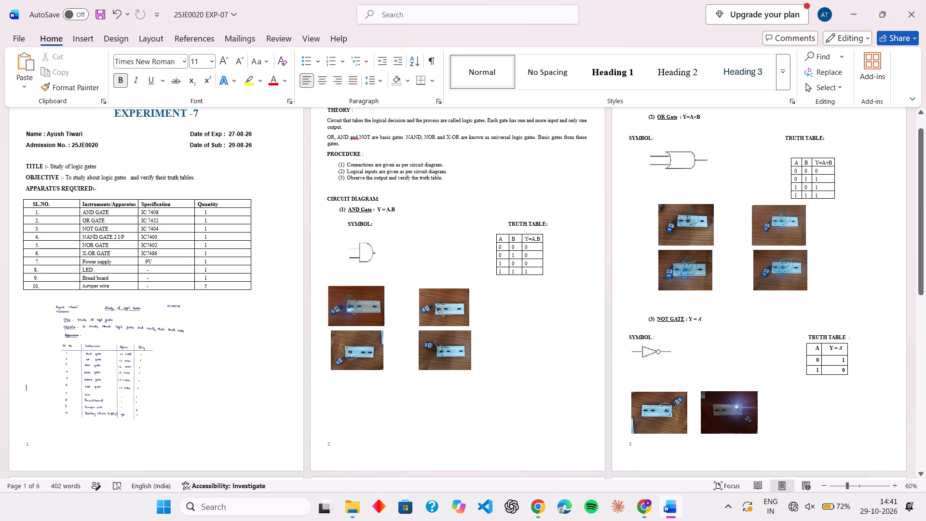
{"action": "scroll", "coordinate": [272, 386], "scroll_direction": "up", "scroll_amount": 1}
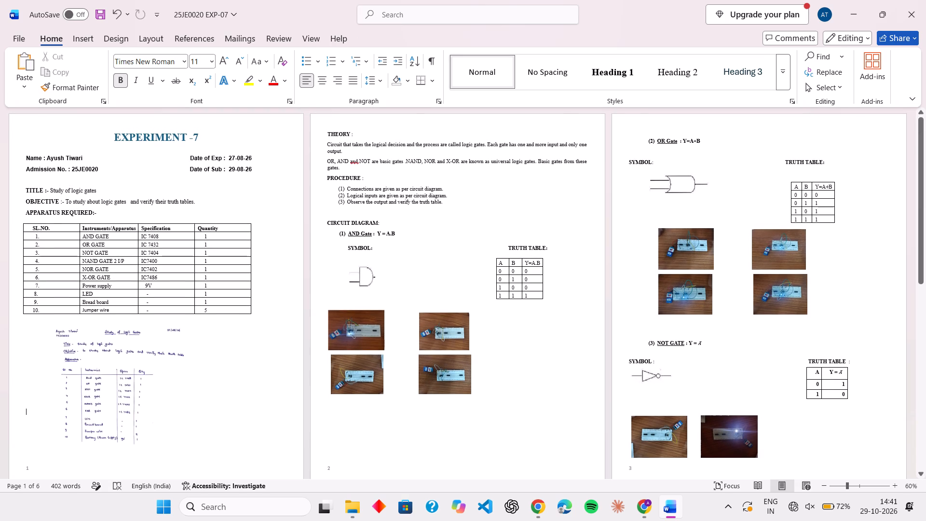